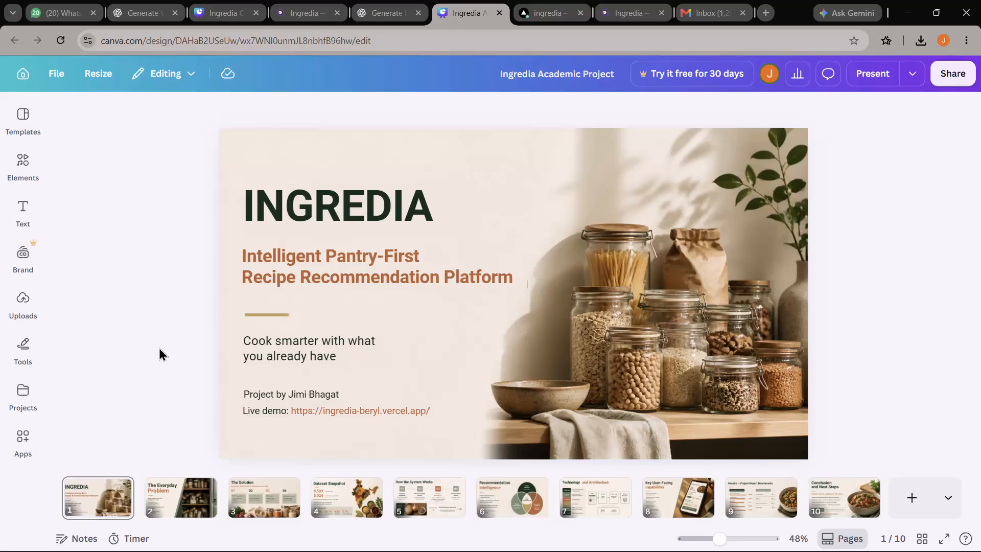
# Review all ten slides of the Ingredia Academic Project deck, from the title to Conclusion and Next Steps.
pyautogui.press('Right')
pyautogui.click(113, 484)
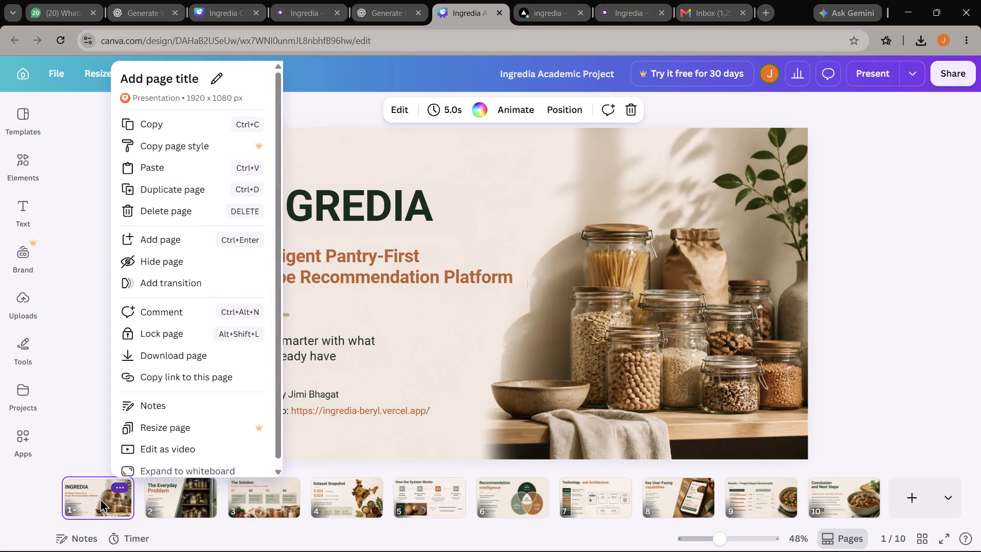
pyautogui.click(100, 498)
pyautogui.press('Right')
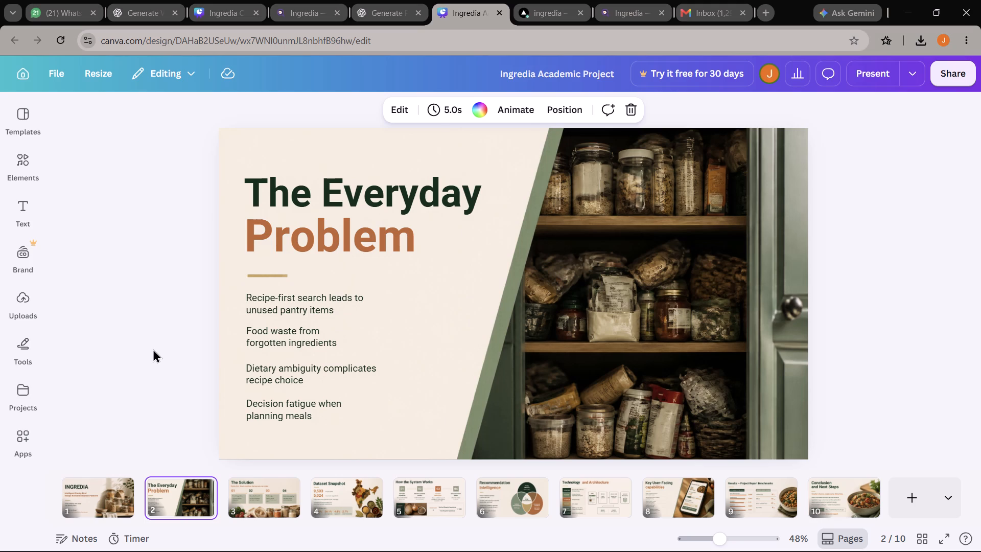
pyautogui.press('Right')
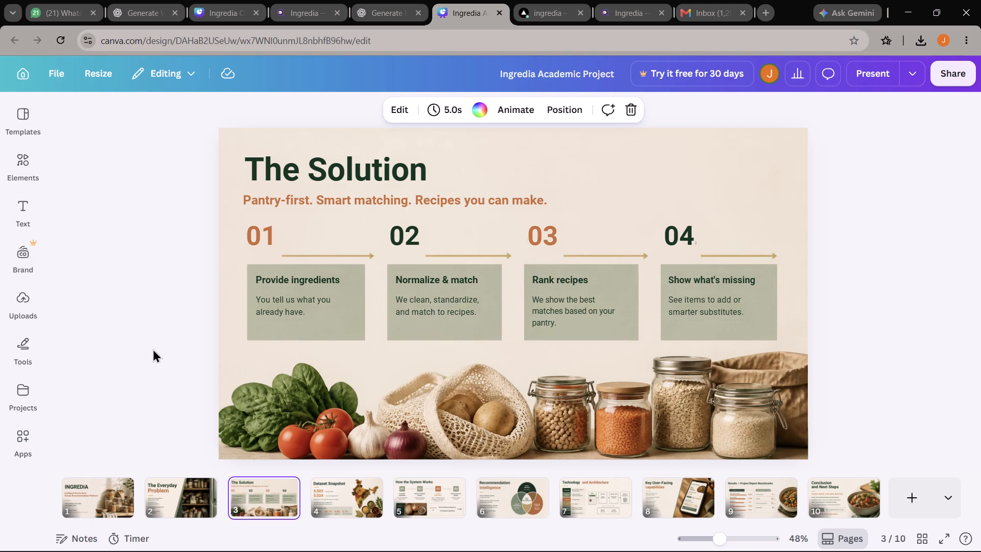
pyautogui.press('Right')
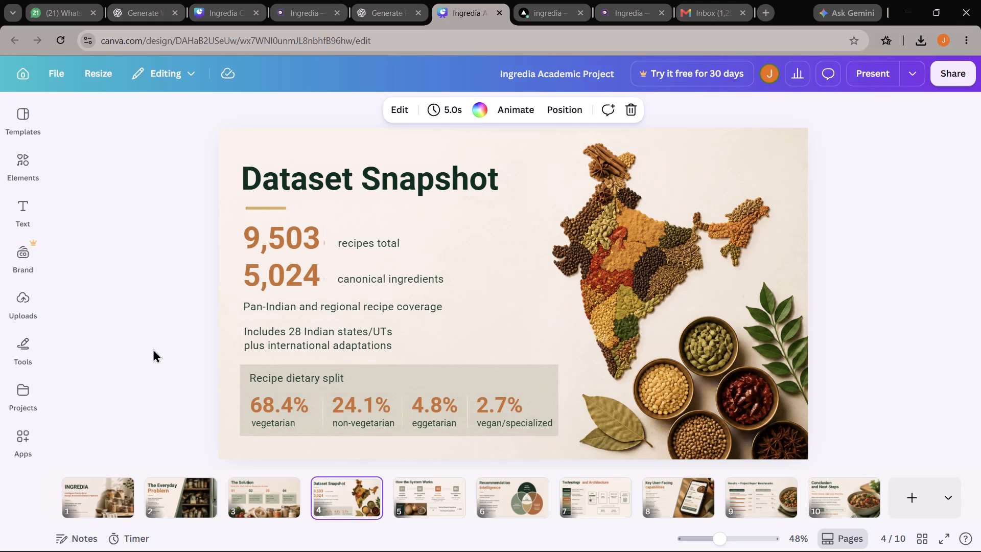
pyautogui.press('Right')
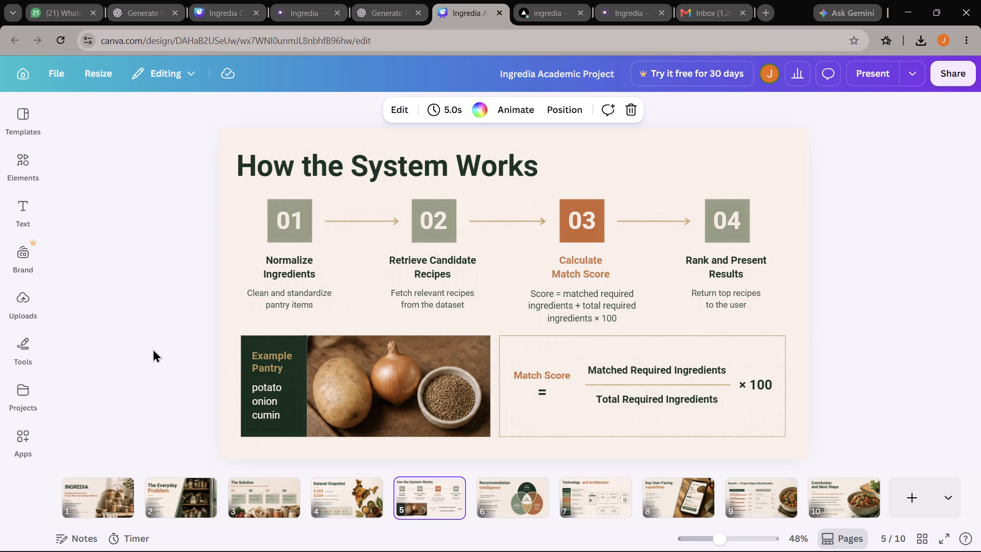
pyautogui.press('Right')
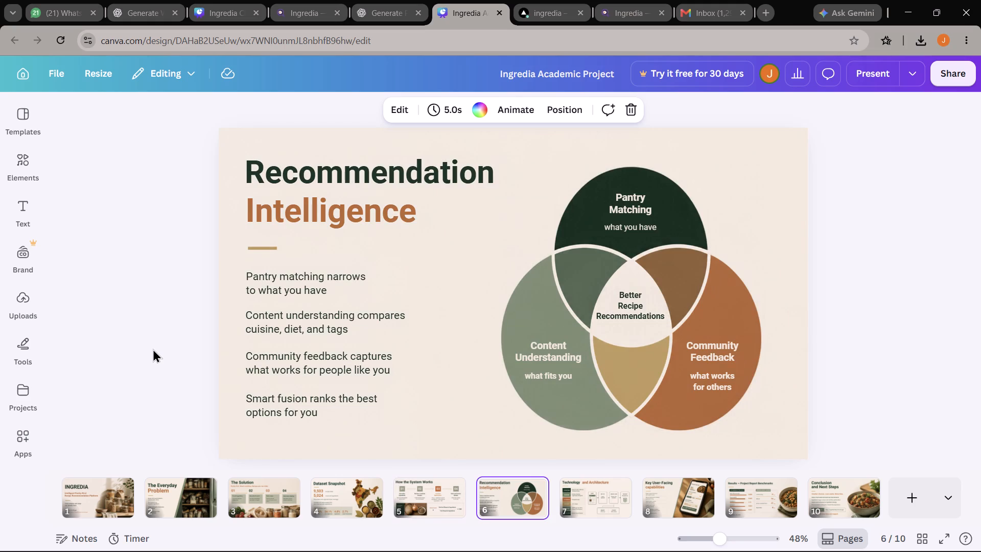
pyautogui.press('Right')
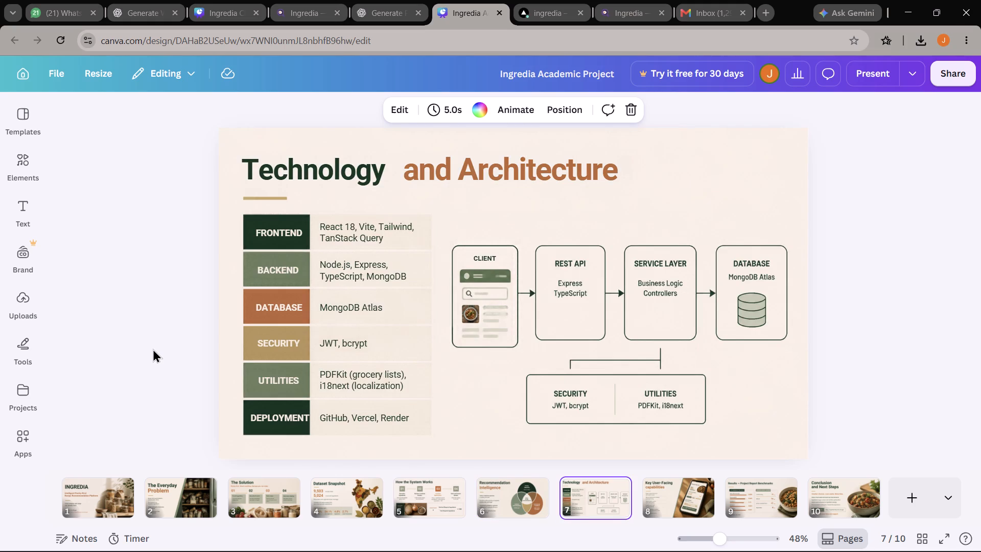
pyautogui.press('Right')
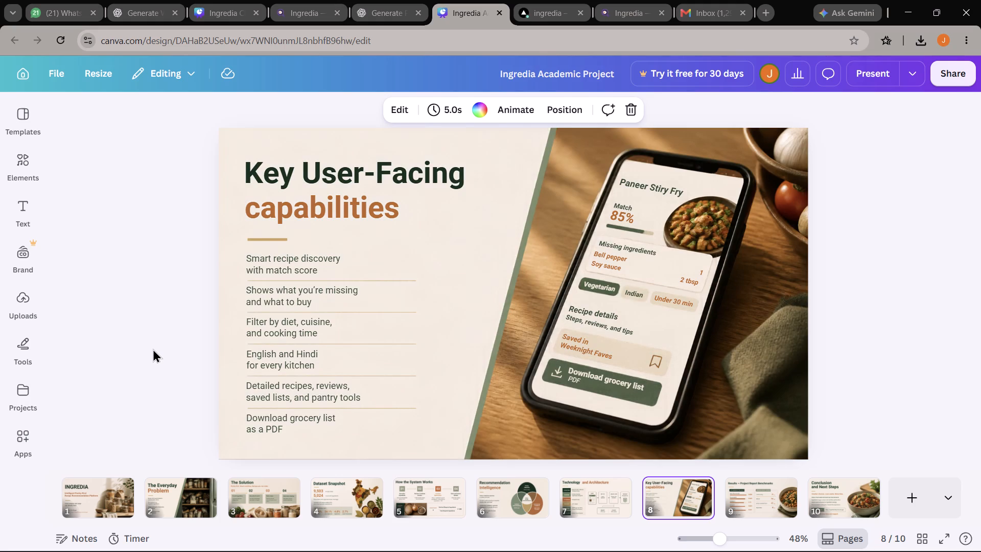
pyautogui.press('Right')
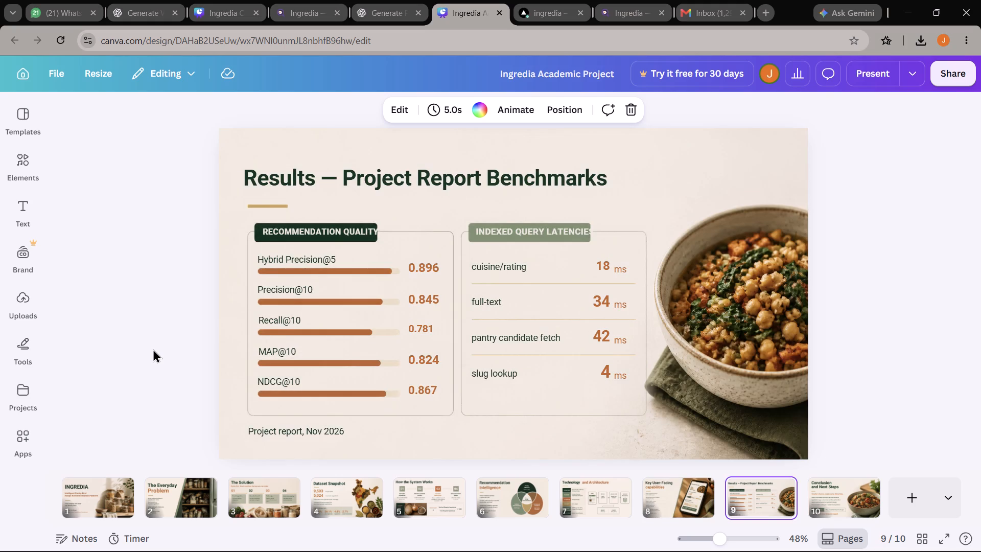
pyautogui.press('Right')
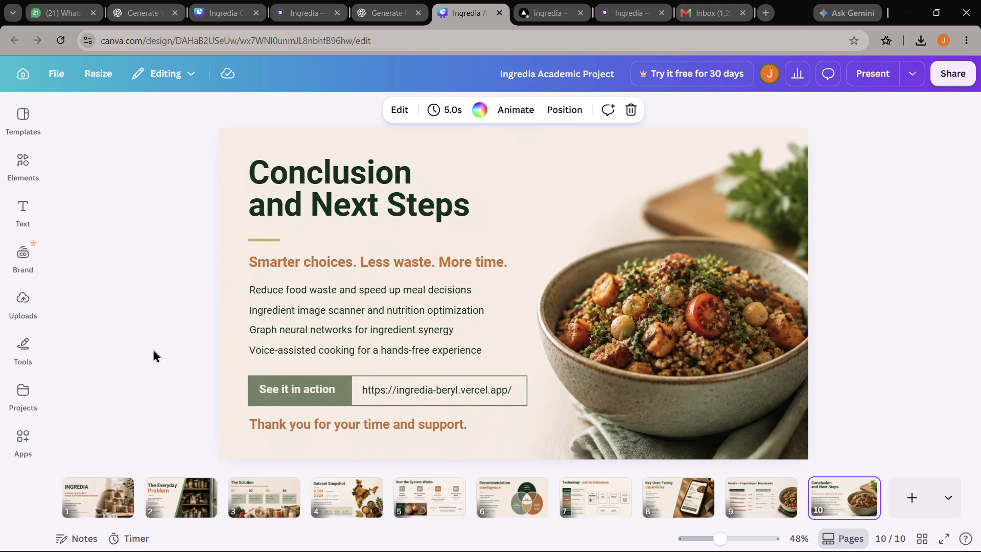
pyautogui.press('Right')
# Compare the opening slides of the Ingredia Classroom Presentation, through How It Works, with those of the Academic Project deck.
pyautogui.click(244, 2)
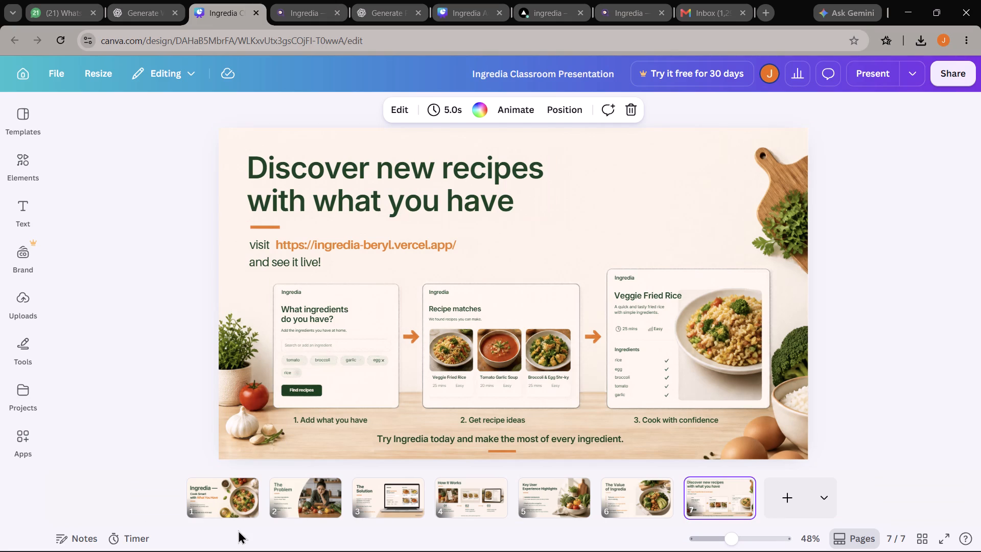
pyautogui.click(231, 507)
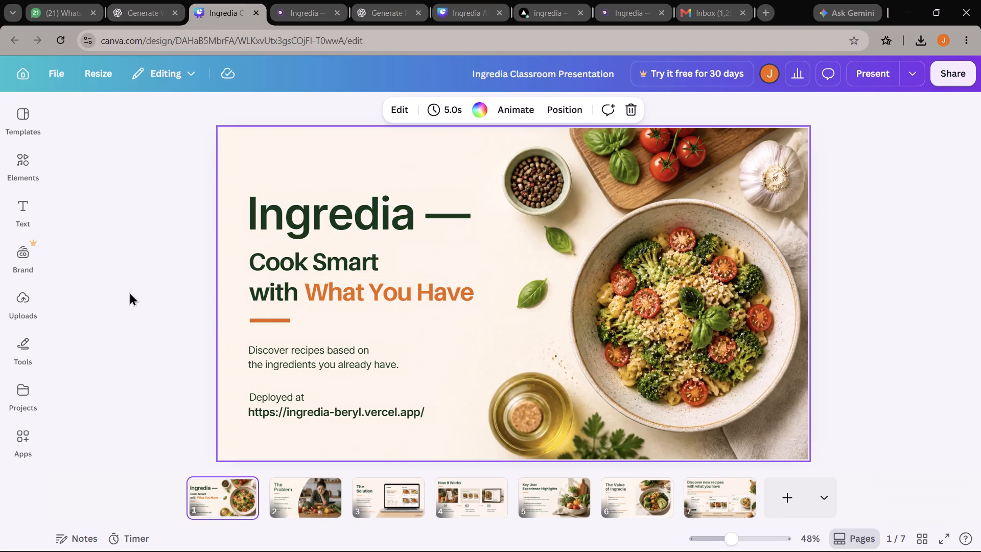
pyautogui.press('Right')
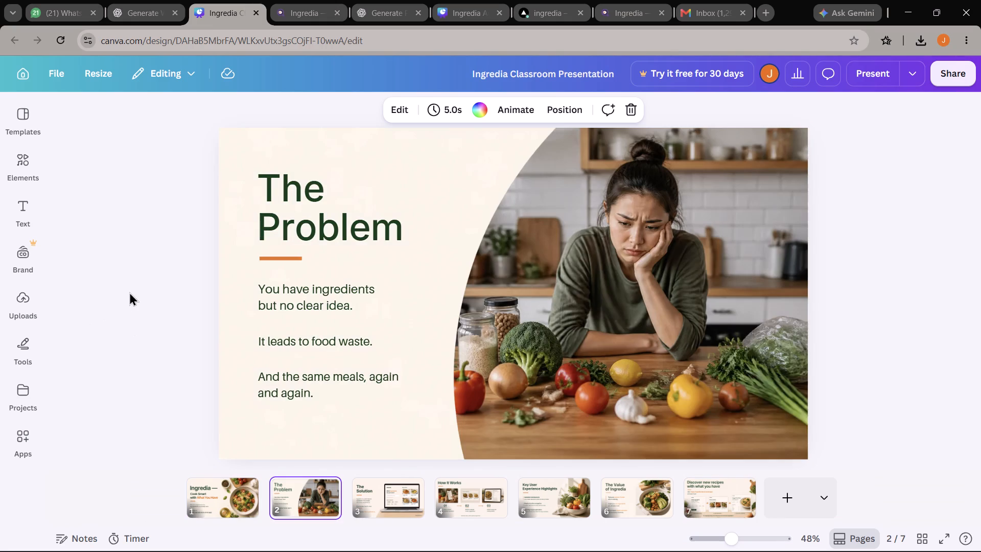
pyautogui.press('Right')
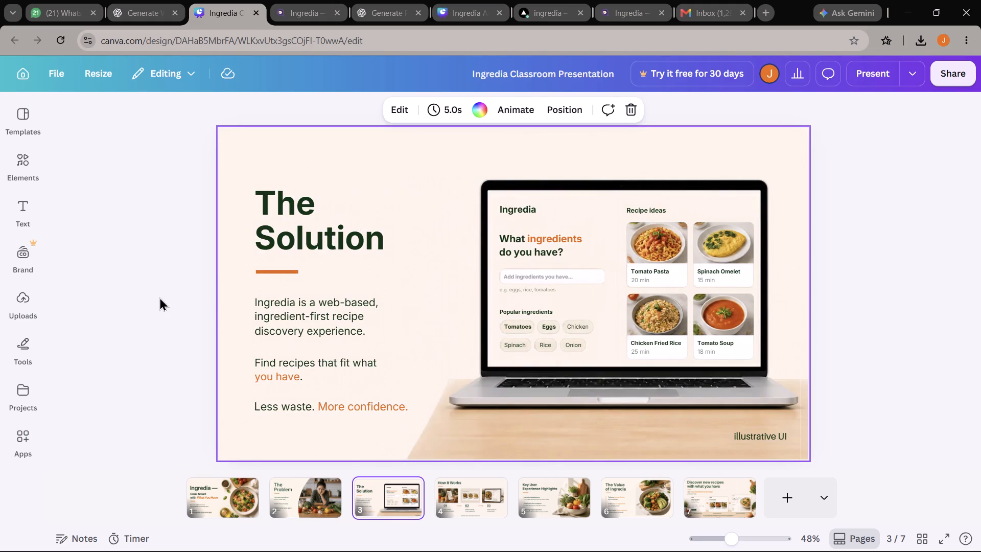
pyautogui.click(452, 14)
pyautogui.click(106, 498)
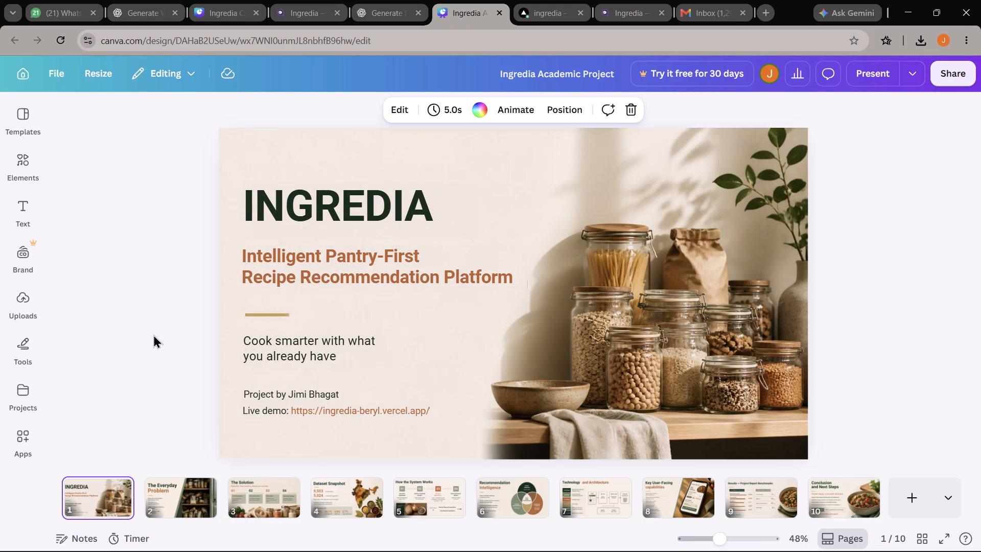
pyautogui.press('Right')
pyautogui.press('Right')
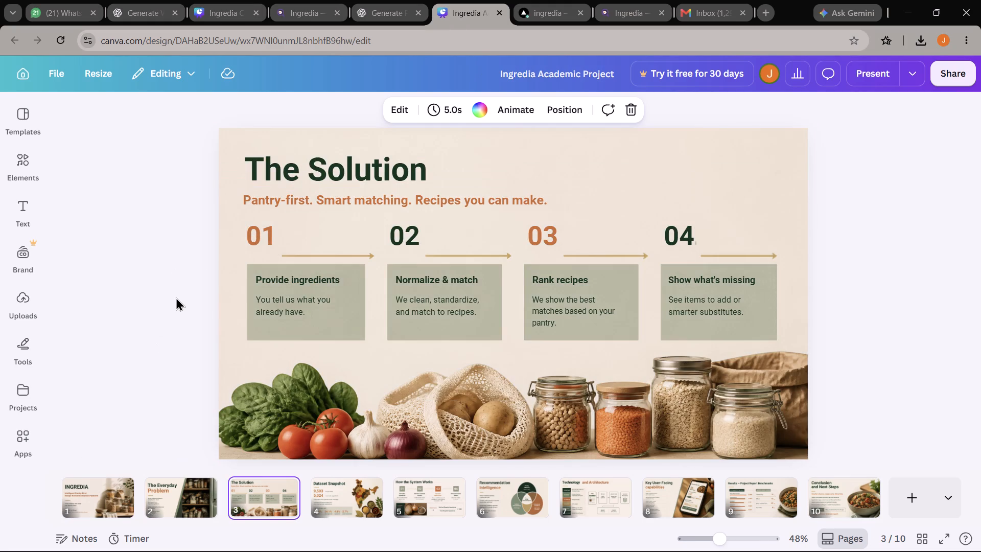
pyautogui.click(366, 8)
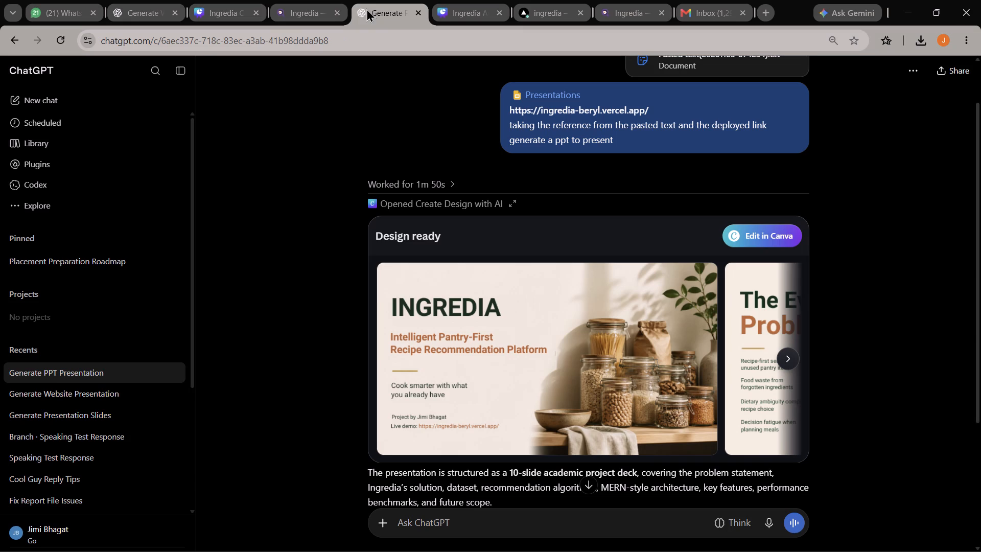
pyautogui.click(223, 18)
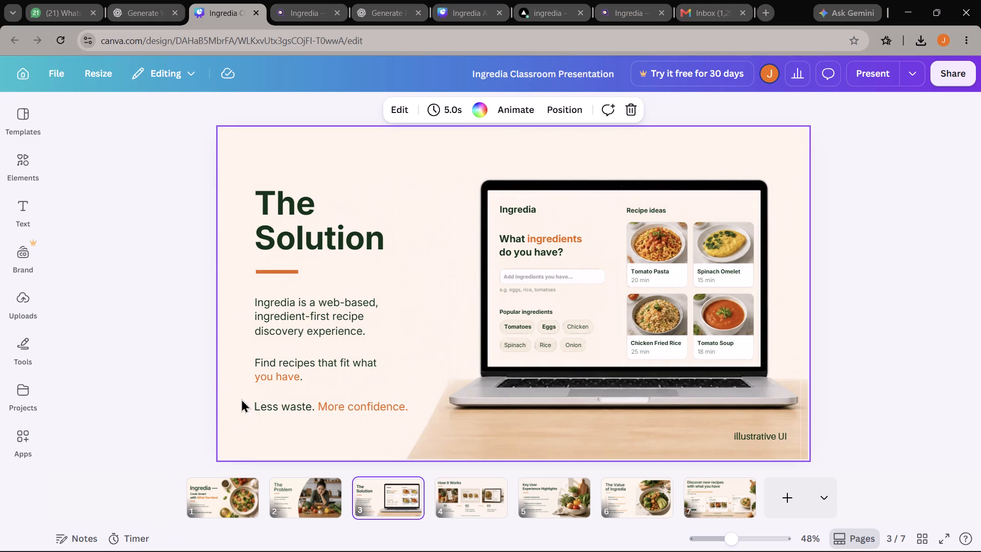
pyautogui.press('Right')
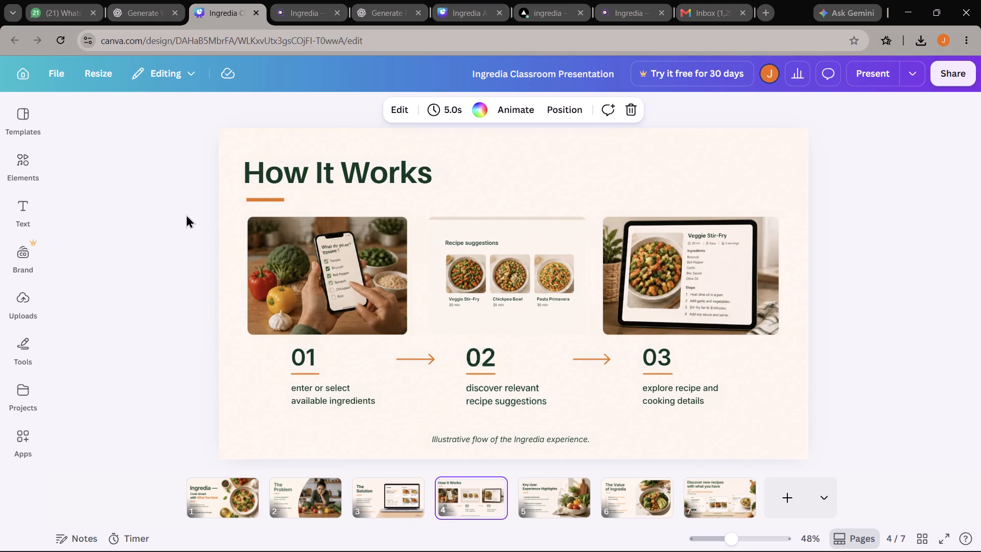
# Copy all elements of the Dataset Snapshot slide in the Ingredia Academic Project deck.
pyautogui.click(384, 15)
pyautogui.click(482, 6)
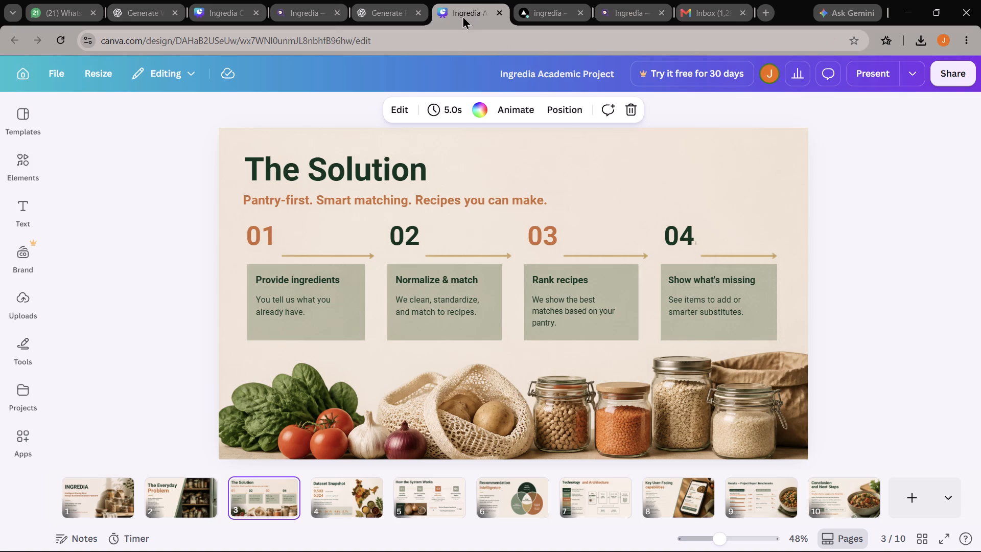
pyautogui.click(148, 254)
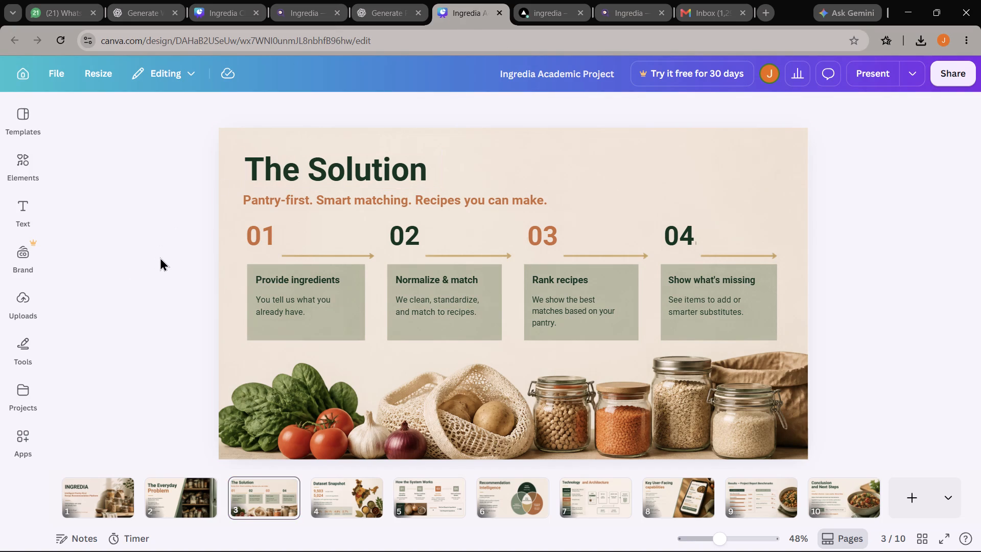
pyautogui.press('Right')
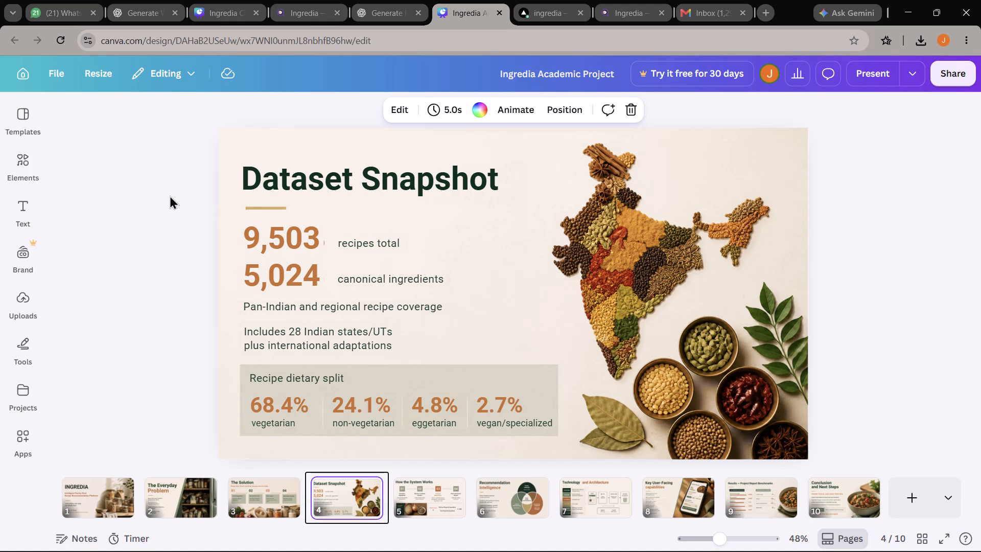
pyautogui.click(183, 202)
pyautogui.click(281, 146)
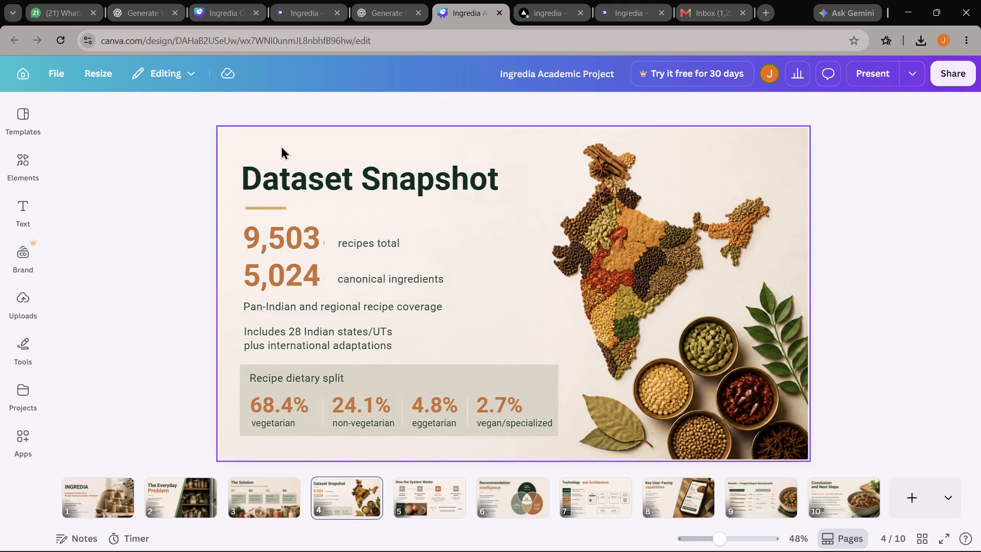
pyautogui.hotkey('ctrl', 'a')
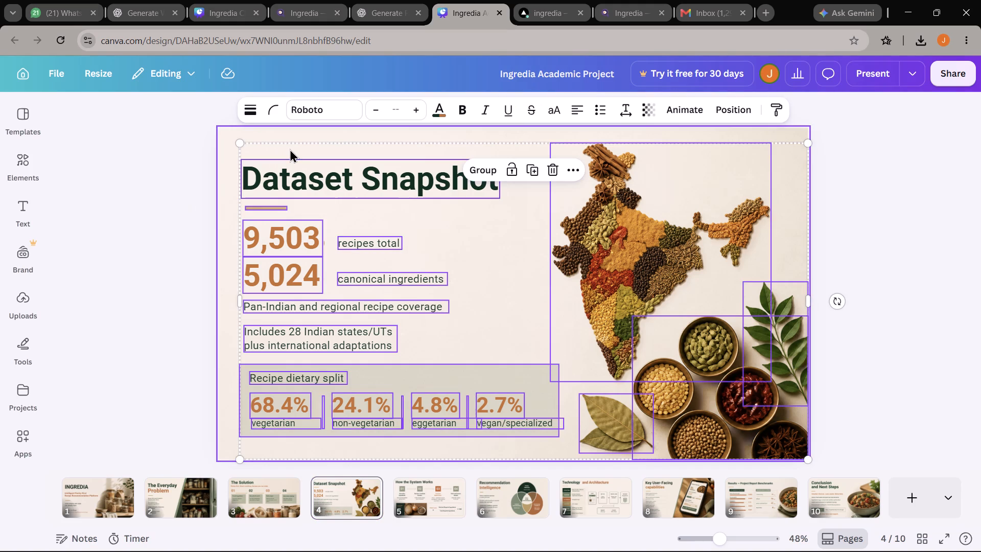
pyautogui.hotkey('ctrl', 'c')
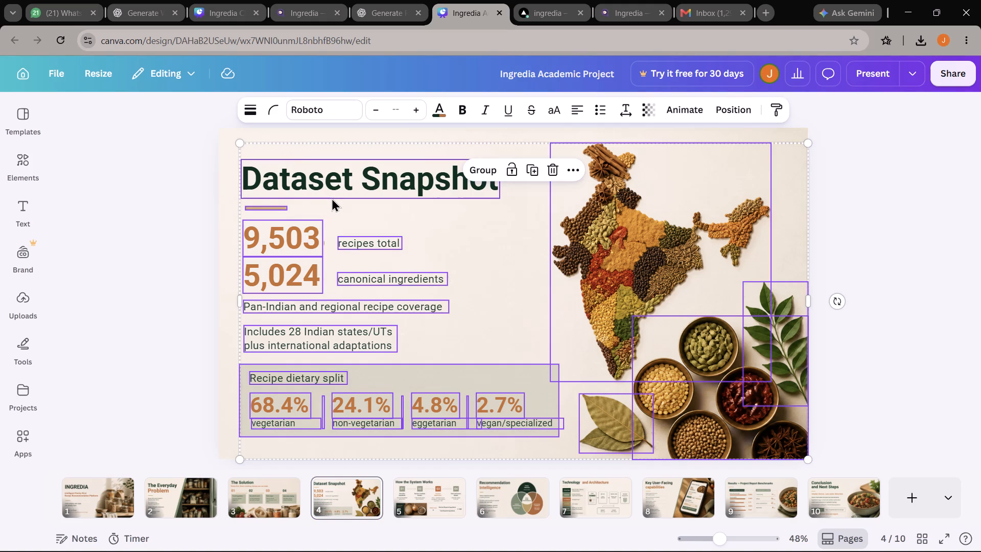
# Add a blank page to the Ingredia Classroom Presentation and place it as page 5, directly after How It Works.
pyautogui.click(218, 8)
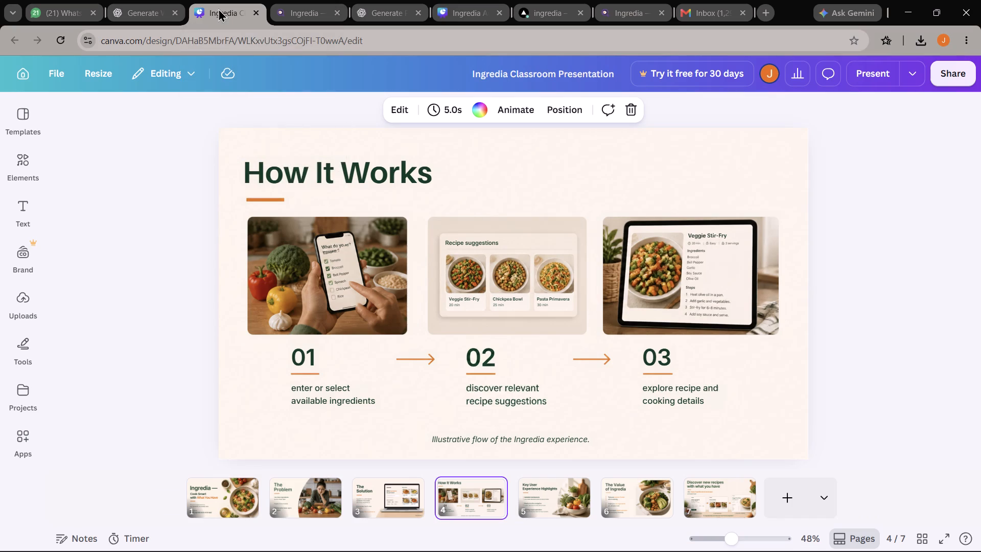
pyautogui.press('Right')
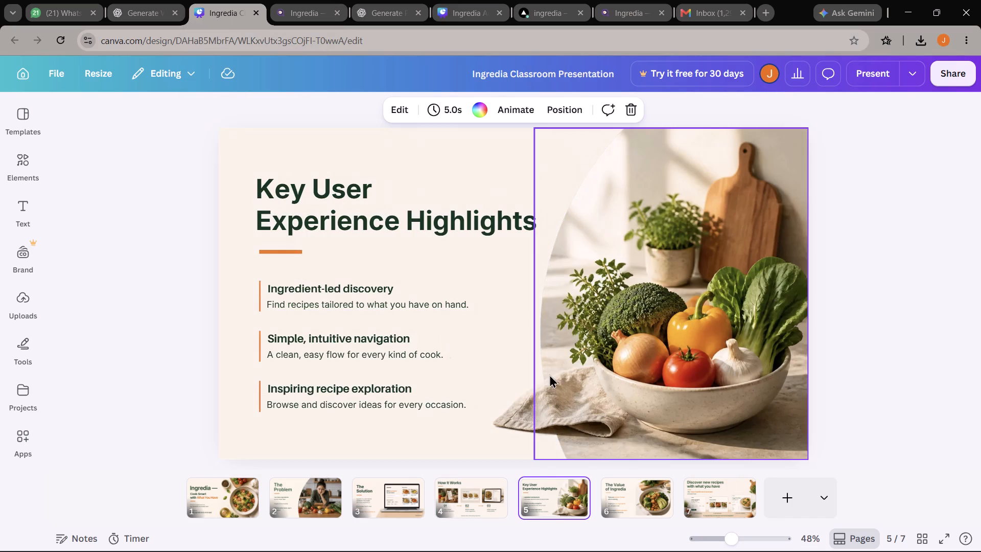
pyautogui.click(793, 507)
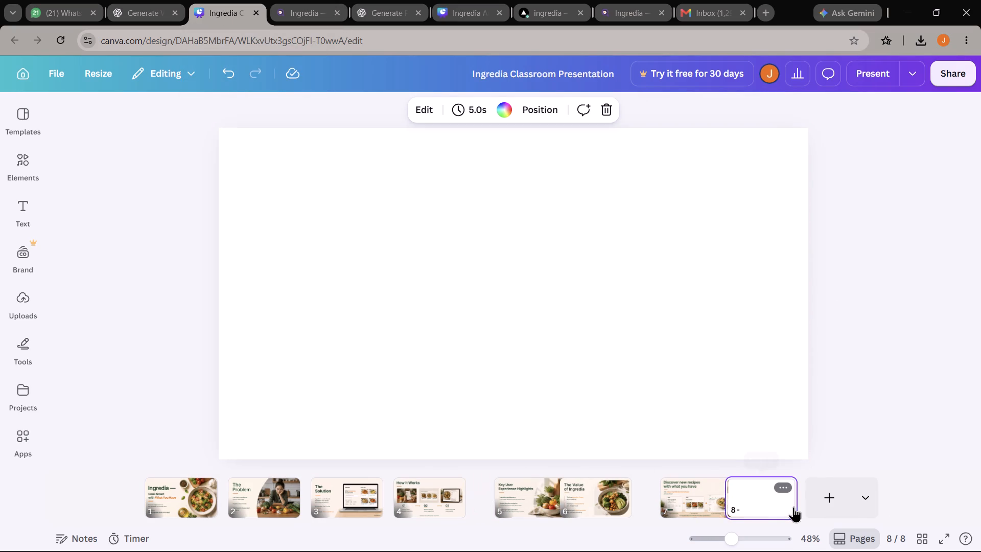
pyautogui.moveTo(740, 493); pyautogui.dragTo(383, 480)
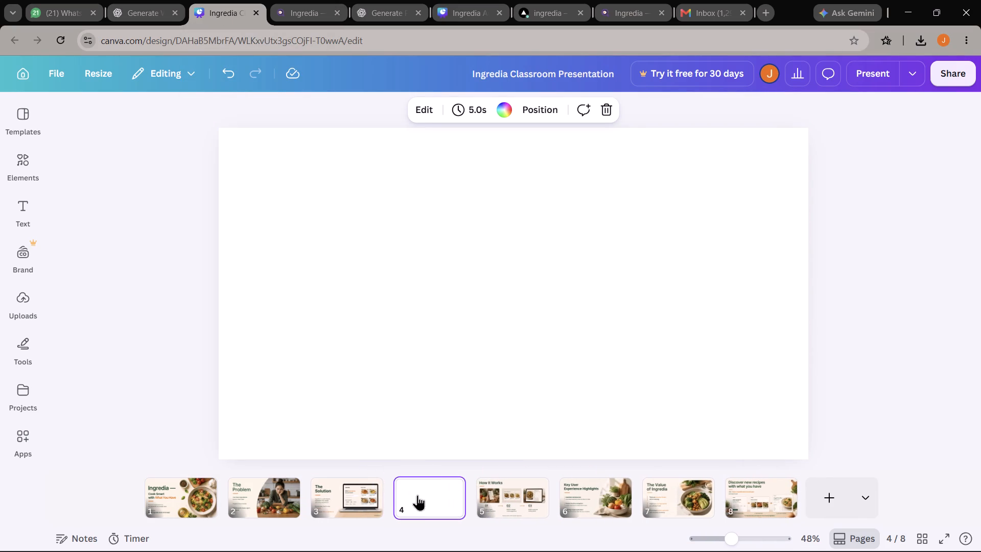
pyautogui.moveTo(429, 493); pyautogui.dragTo(526, 501)
pyautogui.click(439, 491)
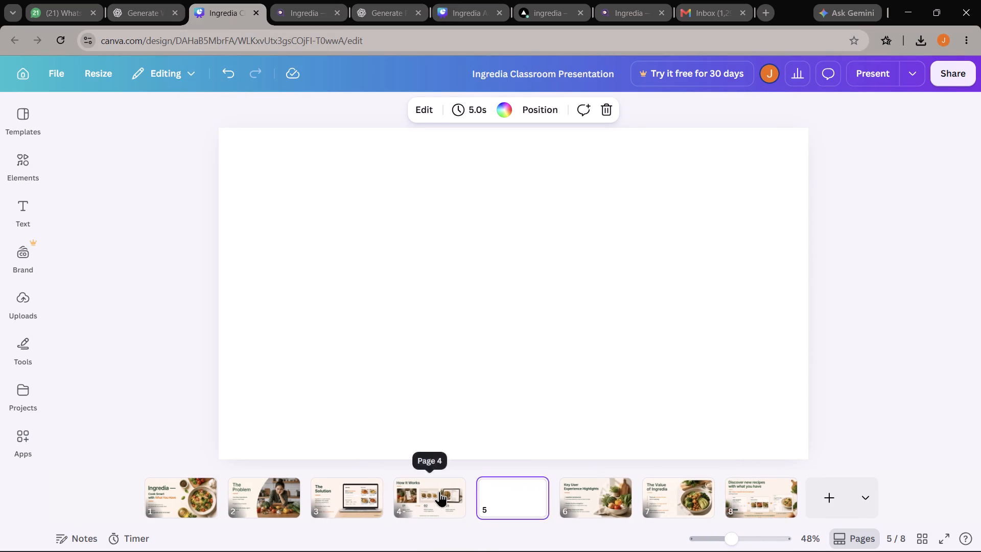
# Paste the copied Dataset Snapshot elements onto the blank page 5.
pyautogui.click(493, 498)
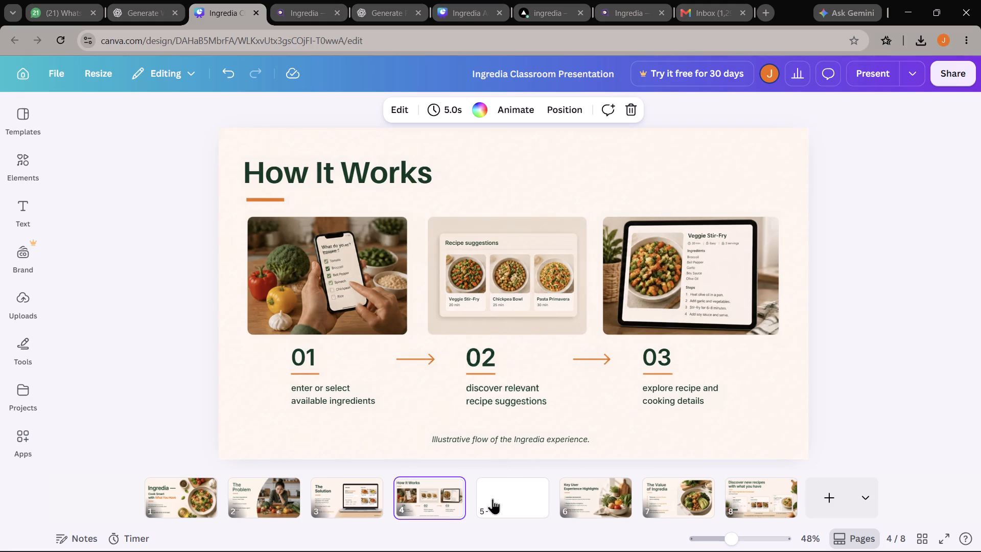
pyautogui.click(448, 280)
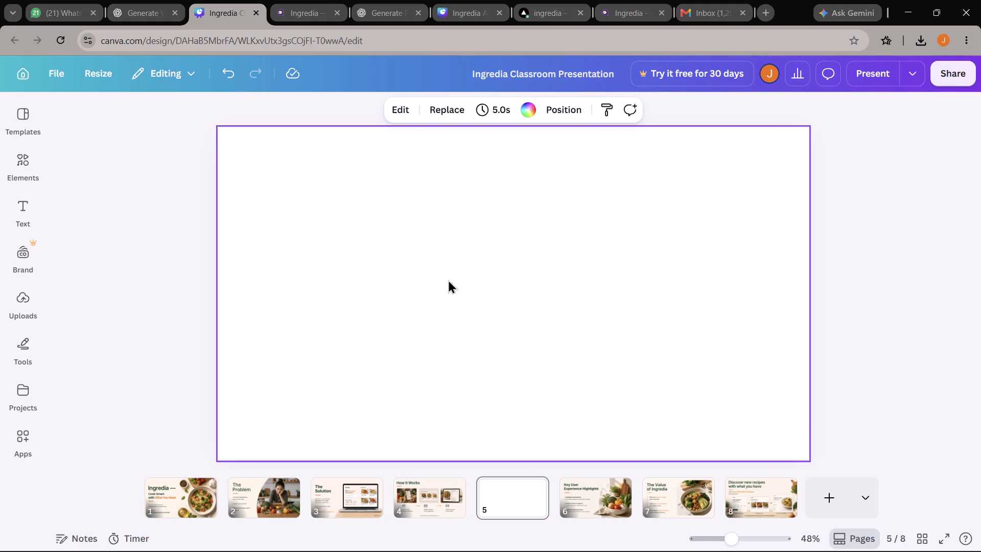
pyautogui.hotkey('ctrl', 'v')
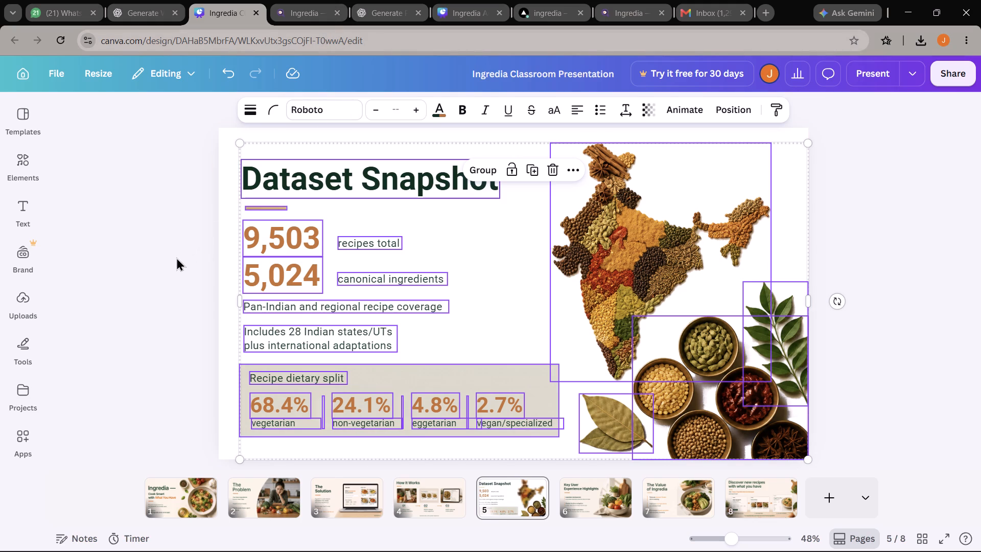
# Examine the backgrounds of The Problem and The Solution slides, including the background colours used on The Problem.
pyautogui.click(176, 257)
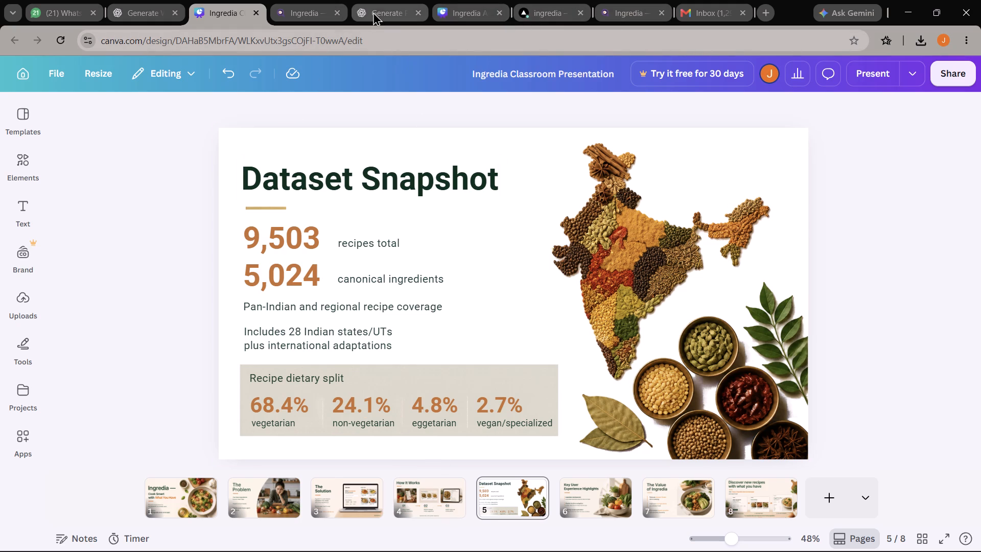
pyautogui.click(256, 481)
pyautogui.click(238, 165)
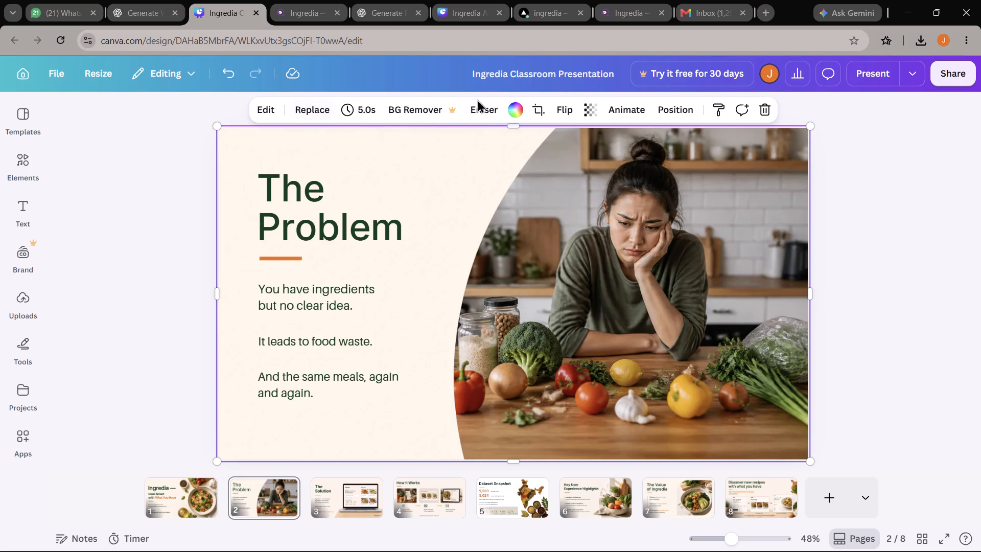
pyautogui.click(522, 109)
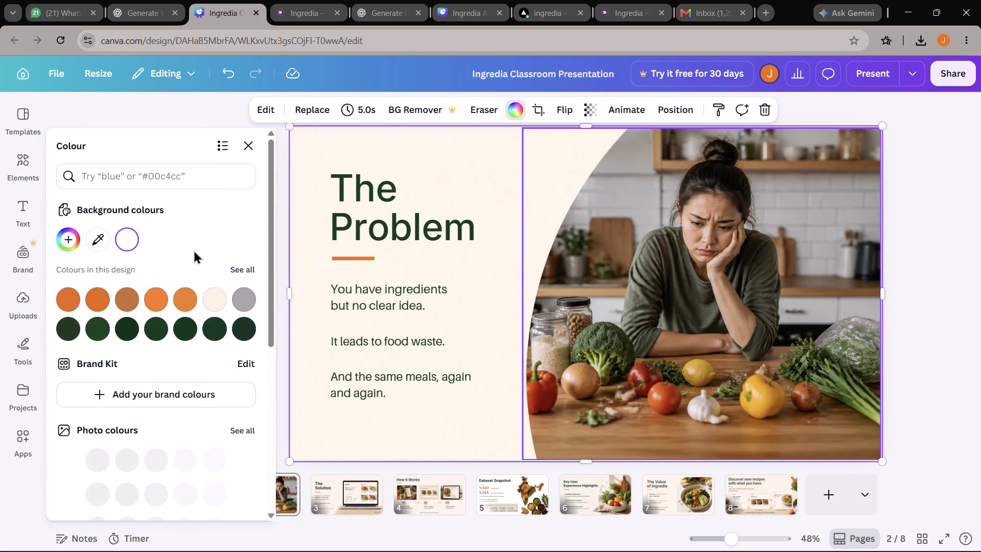
pyautogui.click(128, 243)
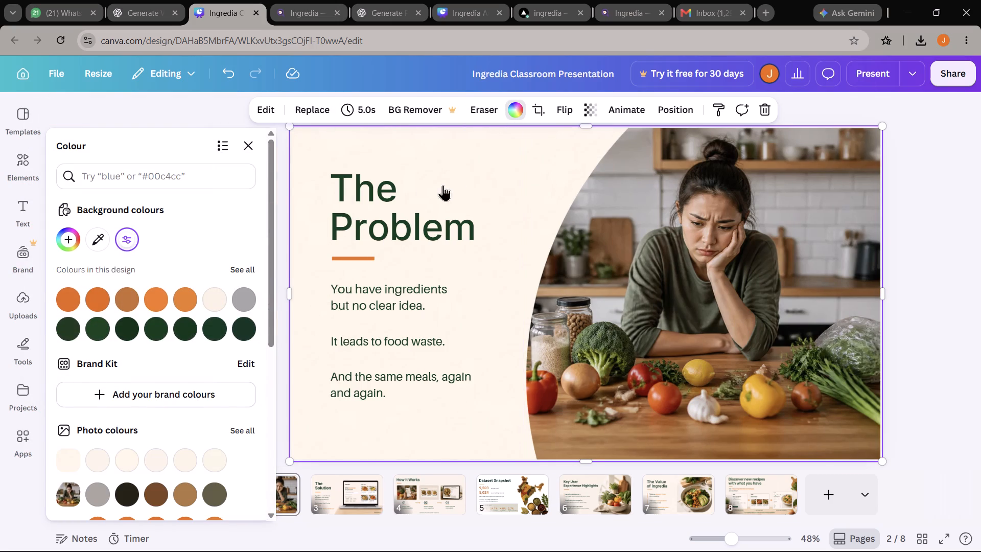
pyautogui.click(477, 173)
pyautogui.click(540, 185)
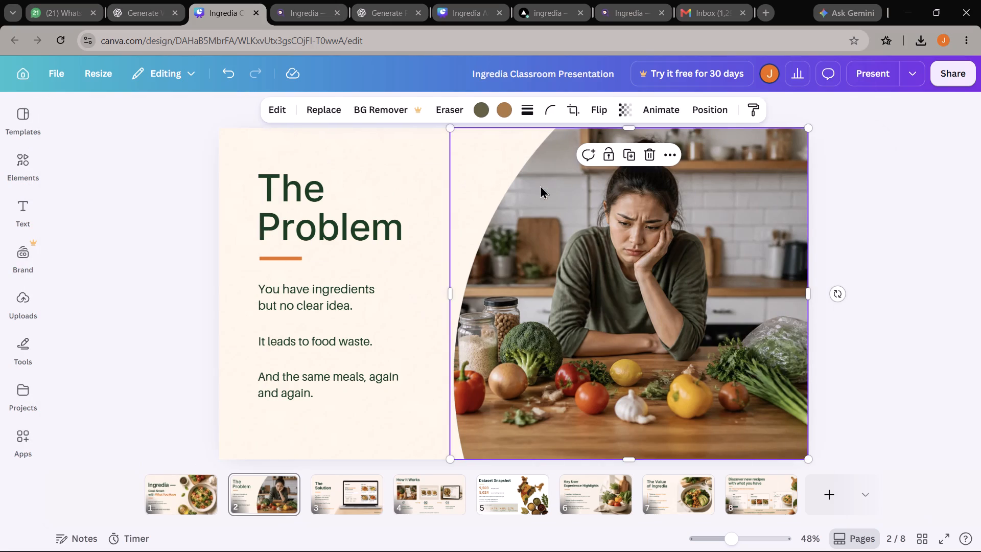
pyautogui.click(427, 143)
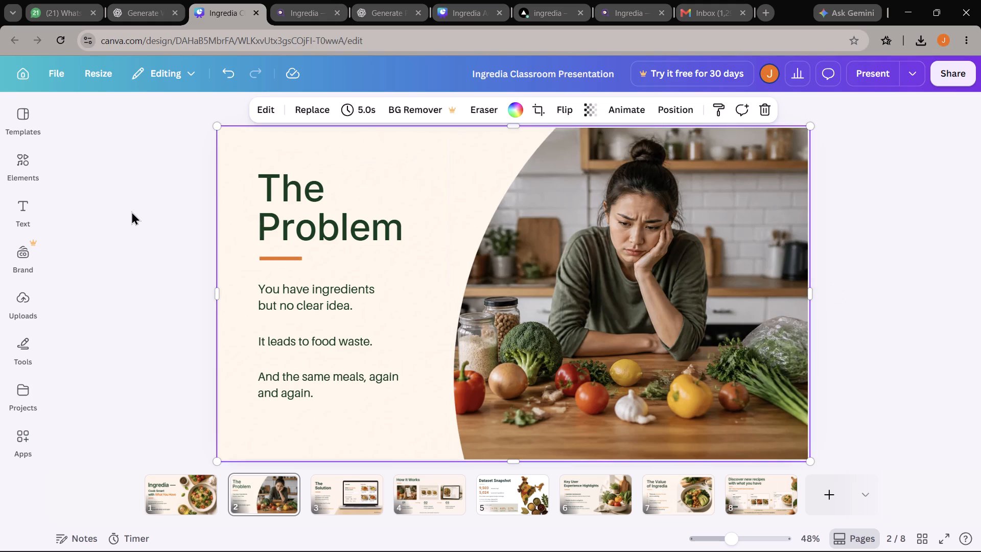
pyautogui.click(127, 216)
pyautogui.moveTo(253, 156); pyautogui.dragTo(348, 216)
pyautogui.click(170, 240)
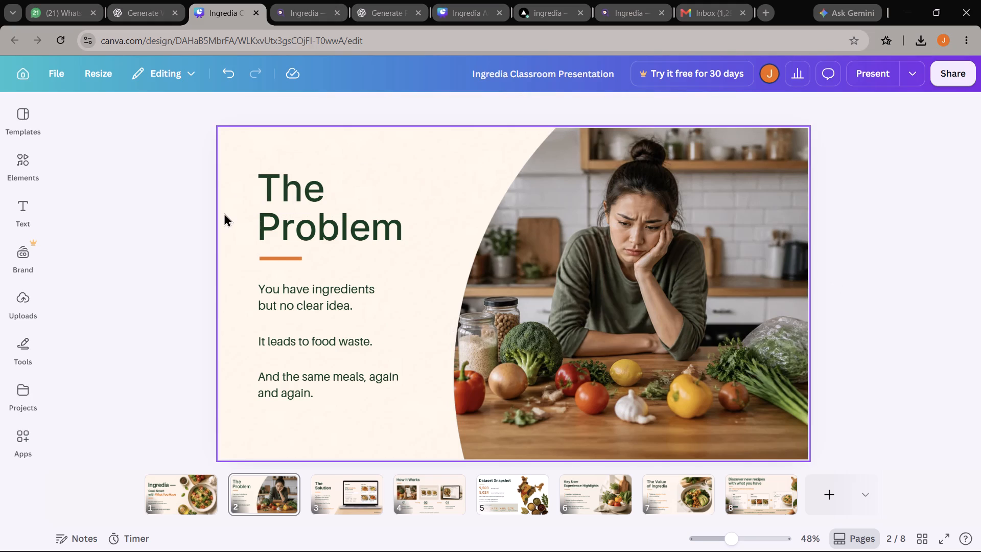
pyautogui.click(99, 192)
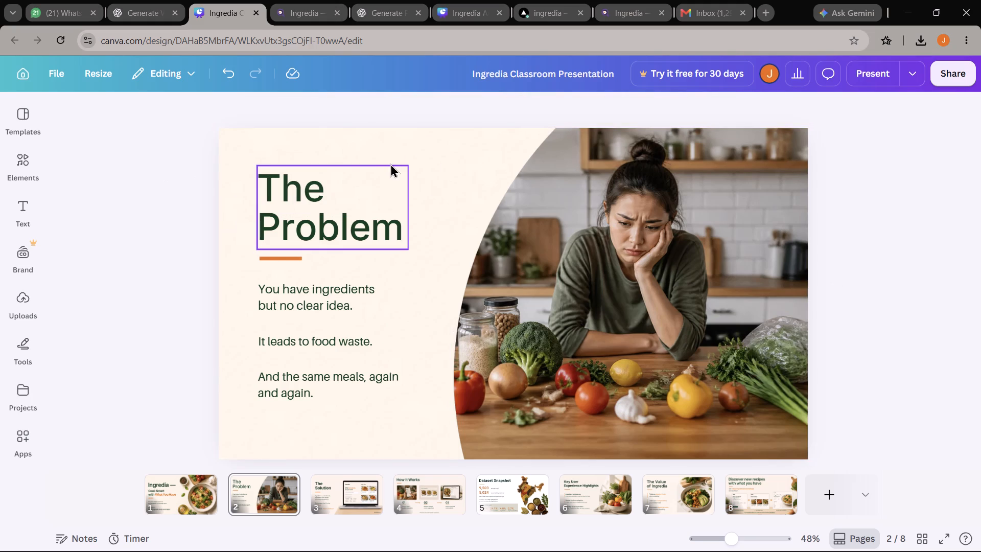
pyautogui.click(434, 159)
pyautogui.moveTo(434, 159); pyautogui.dragTo(546, 268)
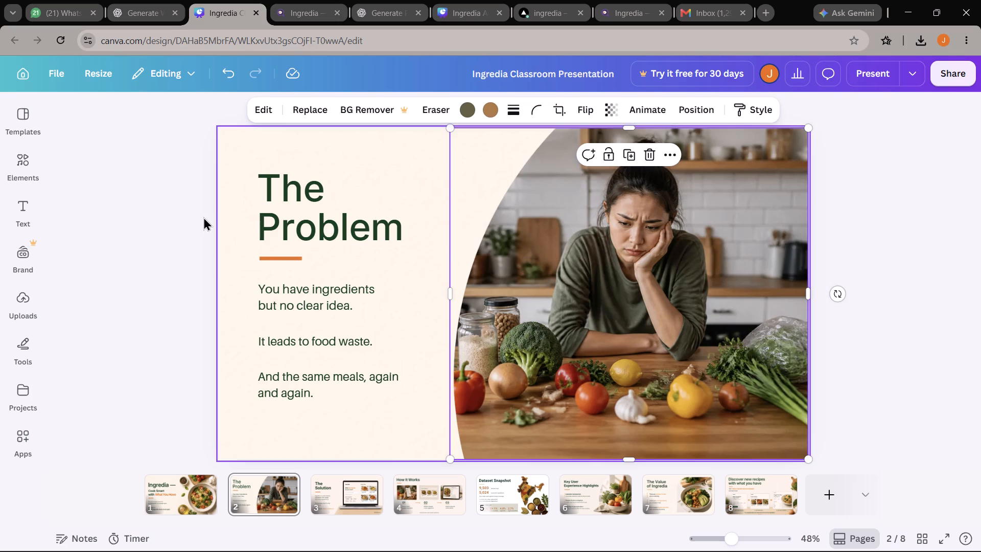
pyautogui.click(183, 200)
pyautogui.moveTo(243, 151); pyautogui.dragTo(106, 227)
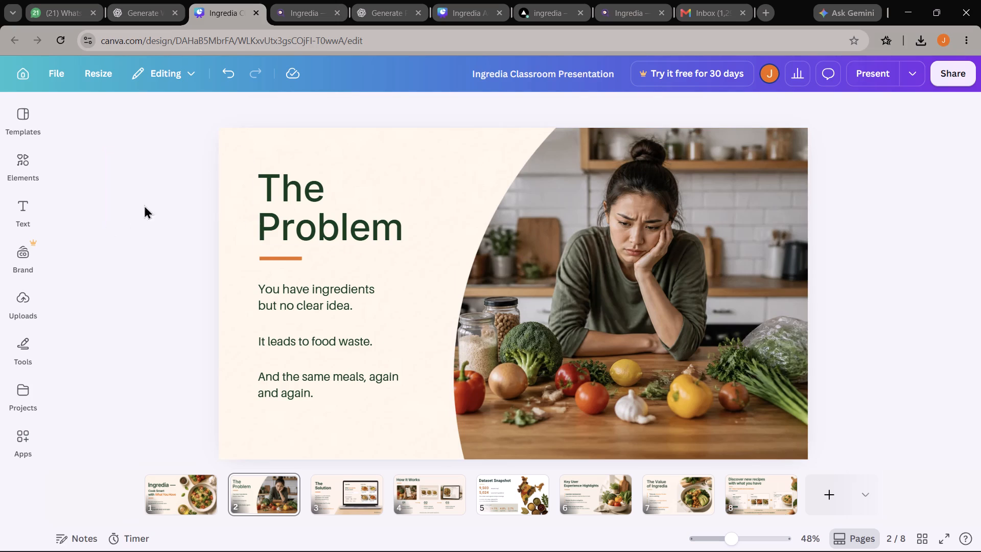
pyautogui.moveTo(257, 143); pyautogui.dragTo(320, 243)
pyautogui.click(158, 308)
pyautogui.click(442, 212)
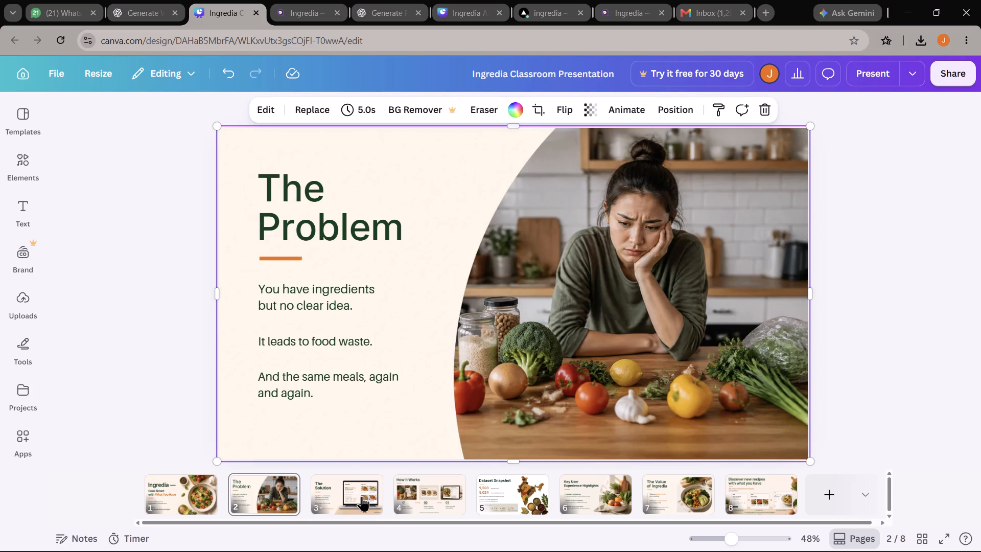
pyautogui.click(362, 496)
pyautogui.click(381, 149)
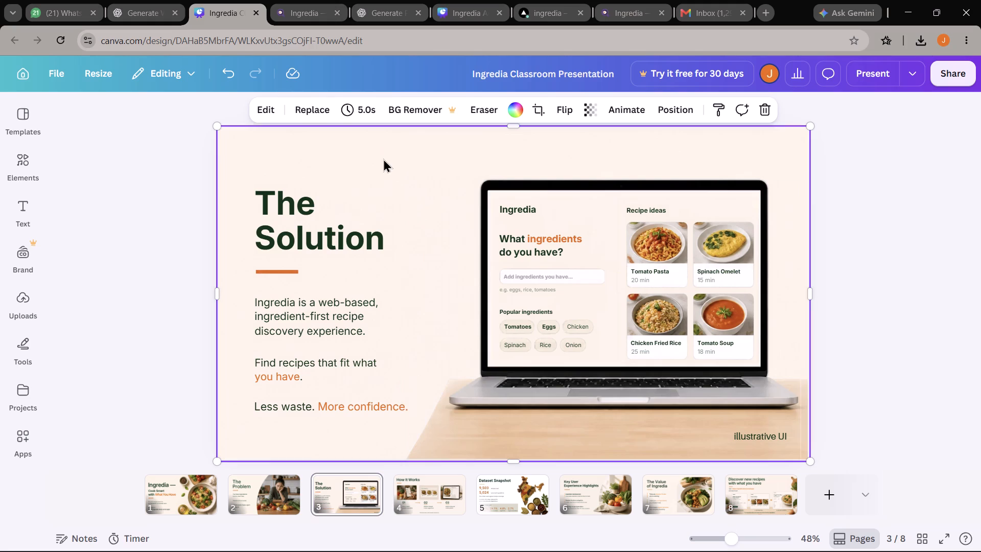
# Set the Dataset Snapshot page's background to the light cream already used in the design, checking How It Works for reference.
pyautogui.click(504, 493)
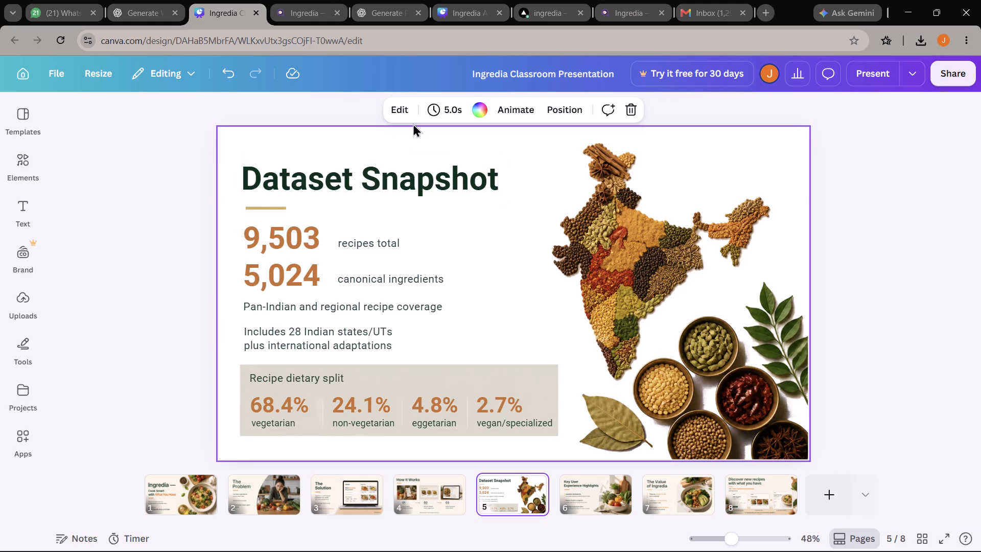
pyautogui.click(476, 111)
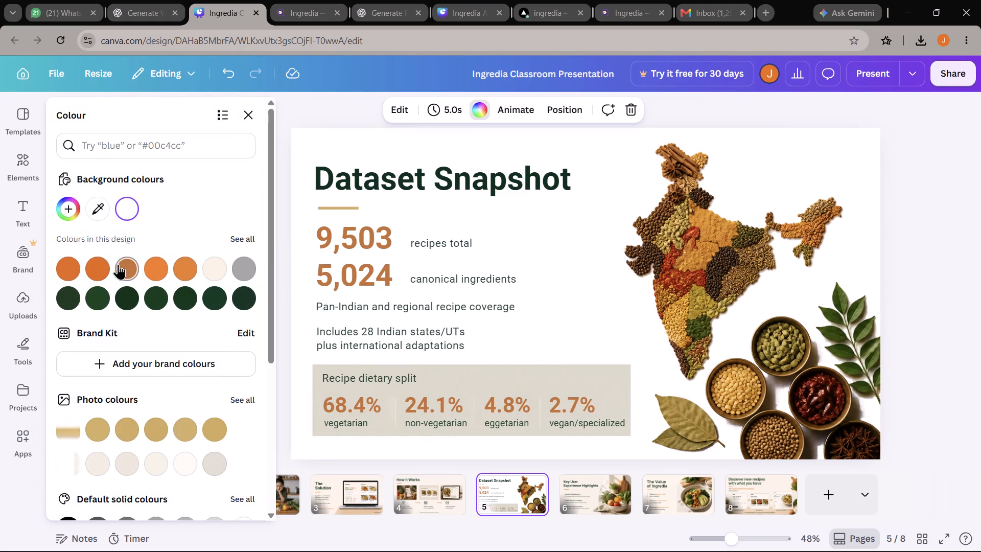
pyautogui.click(424, 485)
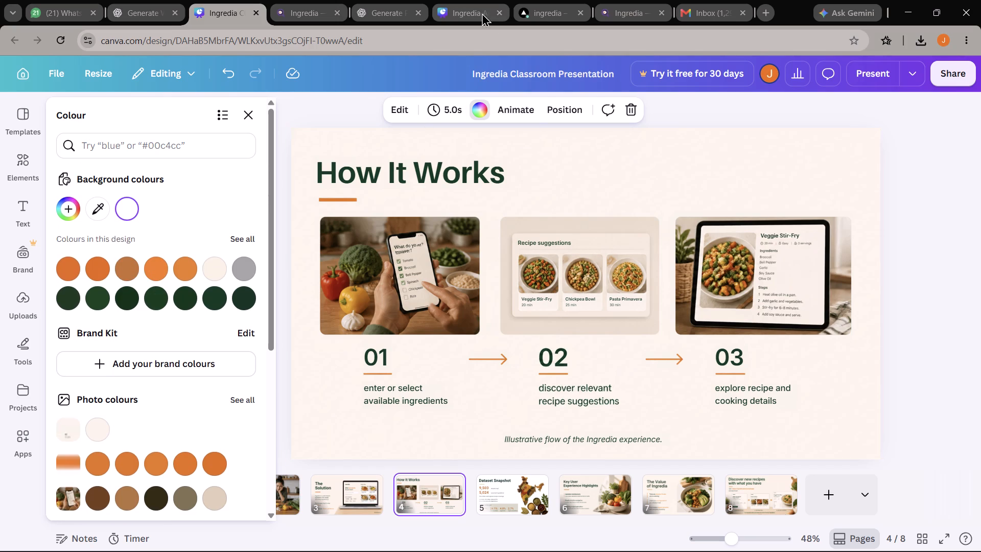
pyautogui.click(515, 487)
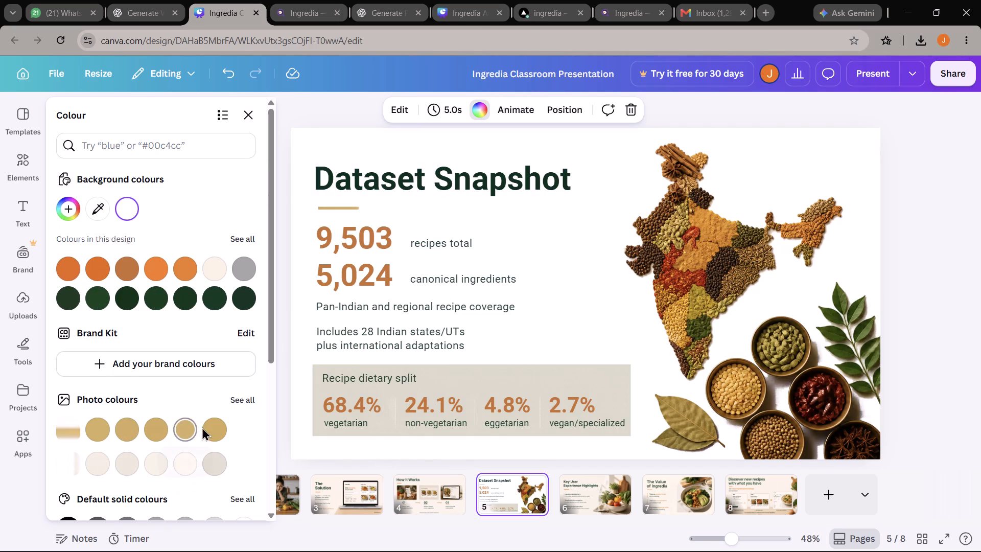
pyautogui.click(216, 267)
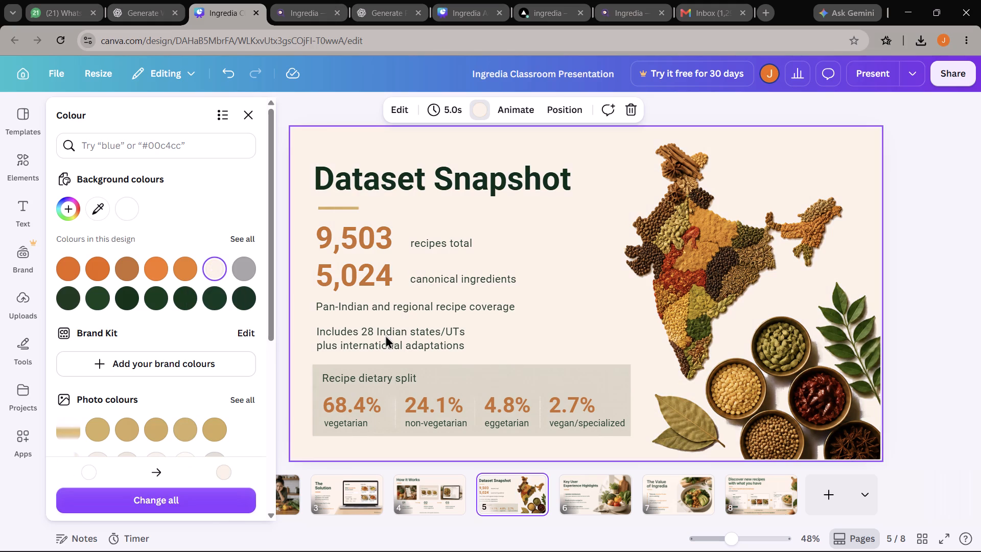
pyautogui.click(915, 299)
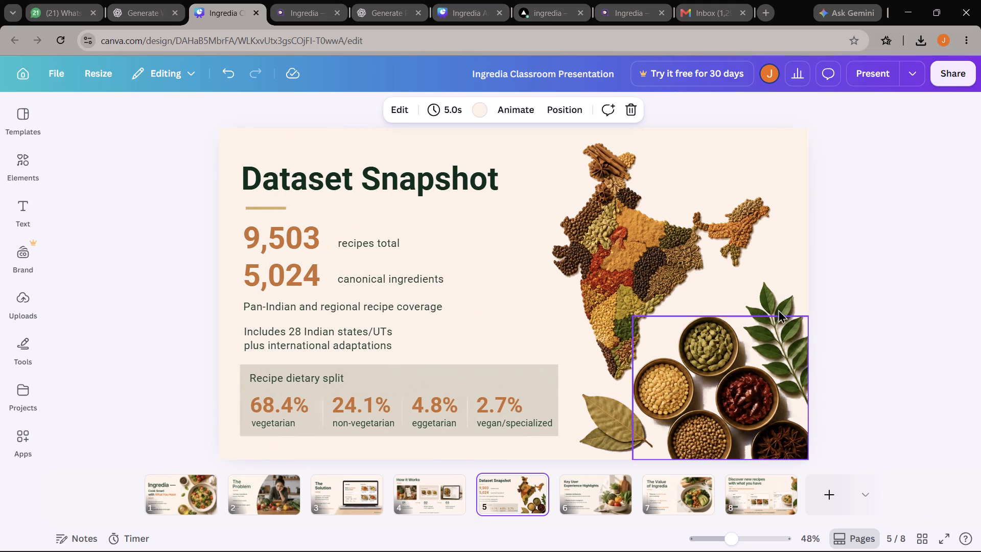
# Copy all elements of the How the System Works slide in the Ingredia Academic Project deck.
pyautogui.click(450, 0)
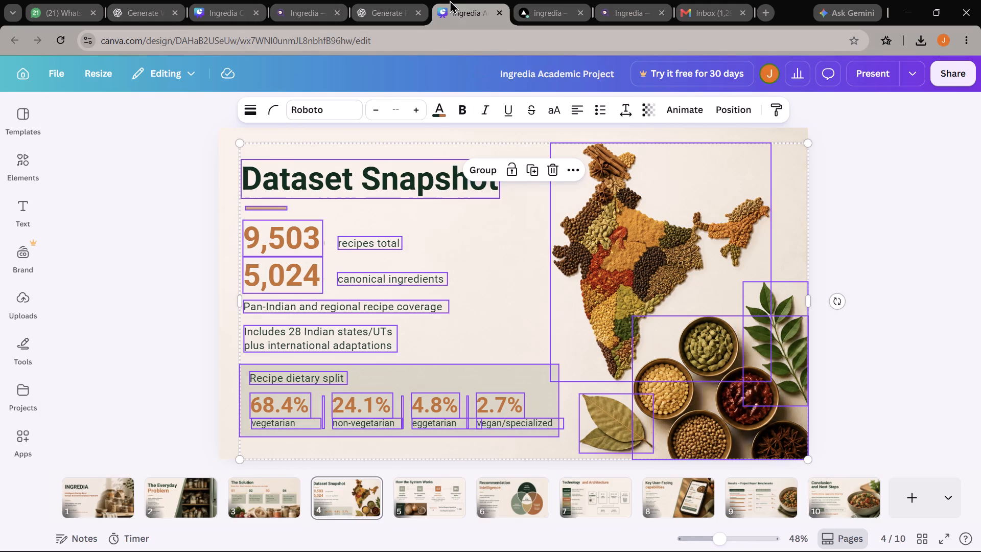
pyautogui.click(178, 259)
pyautogui.press('Right')
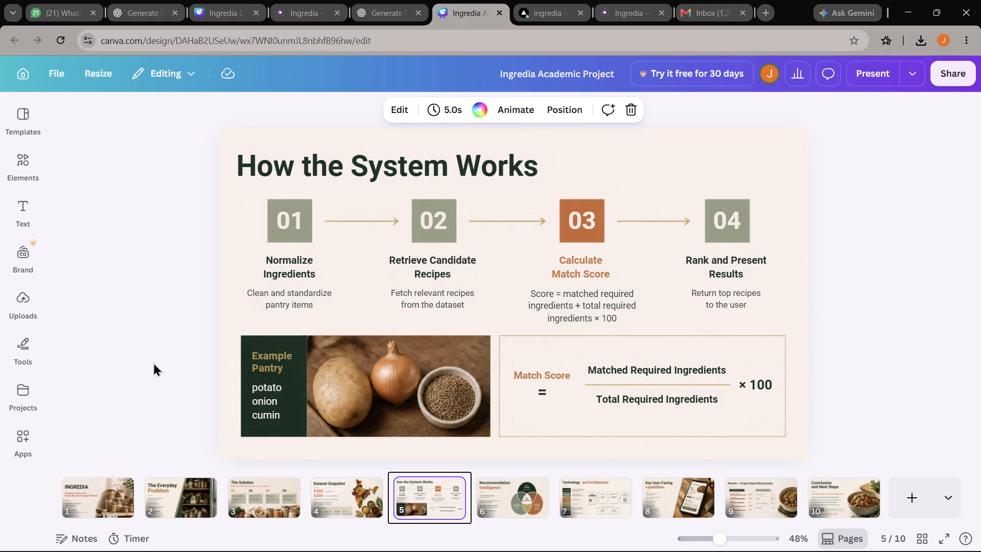
pyautogui.press('Right')
pyautogui.press('Left')
pyautogui.hotkey('ctrl', 'a')
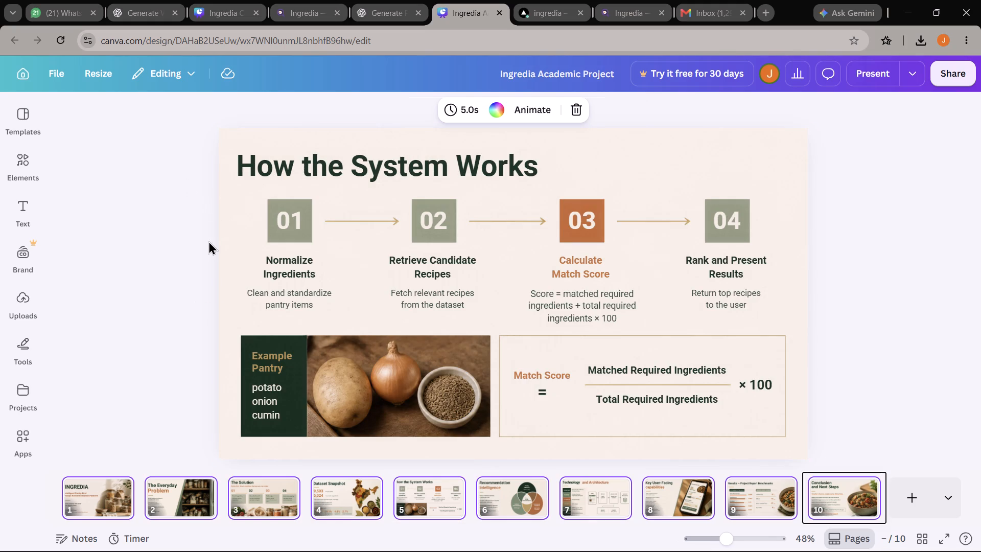
pyautogui.click(248, 205)
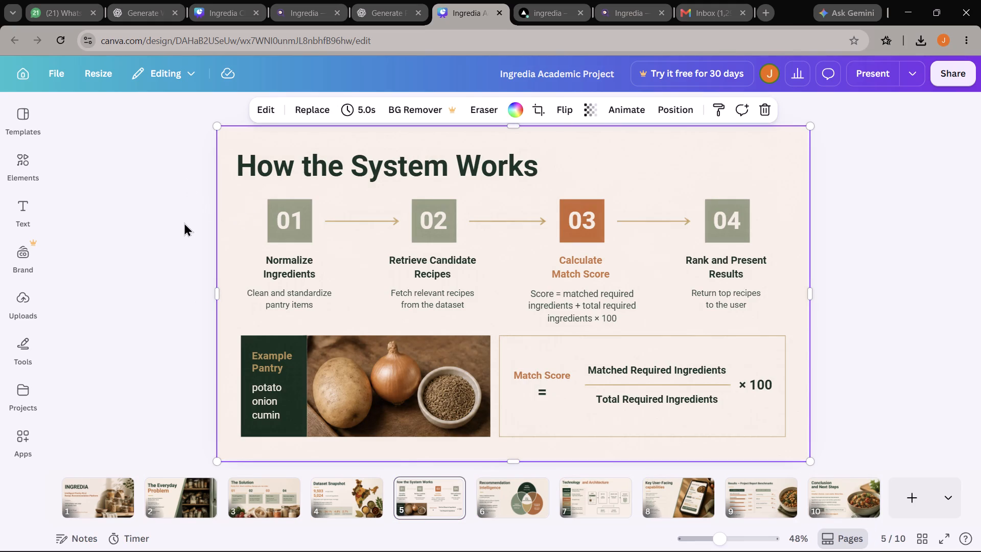
pyautogui.hotkey('ctrl', 'a')
pyautogui.hotkey('ctrl', 'c')
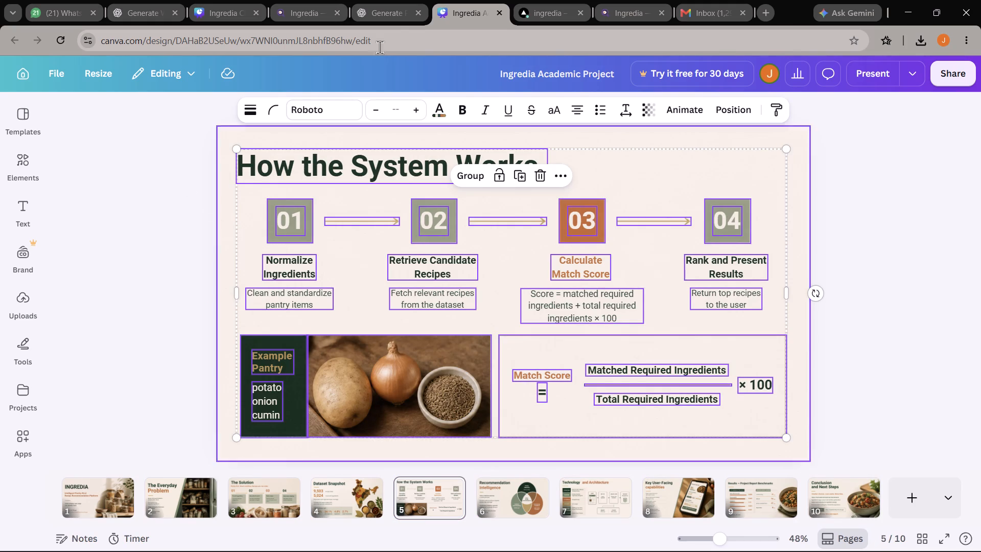
# Add a blank page to the Ingredia Classroom Presentation and place it as page 6, directly after Dataset Snapshot.
pyautogui.click(220, 7)
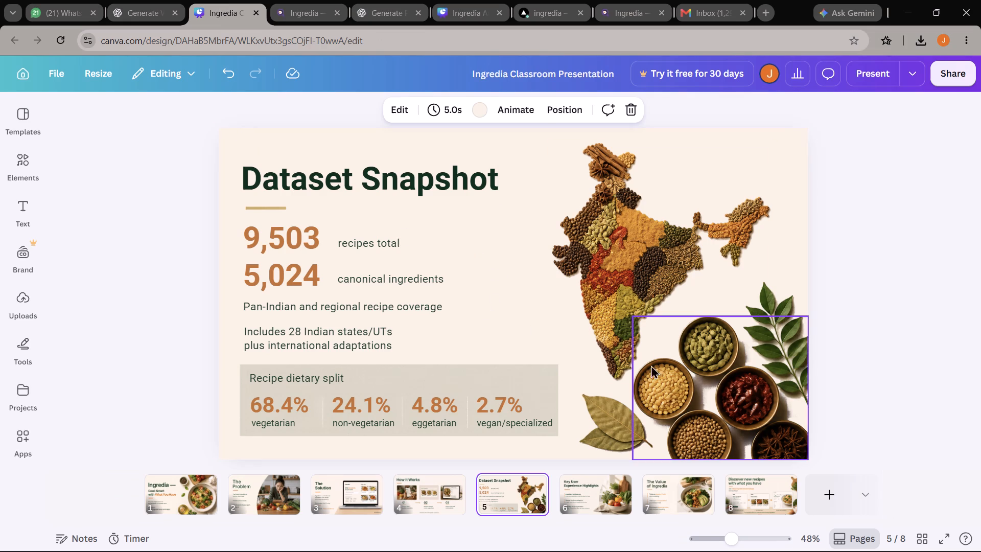
pyautogui.click(821, 496)
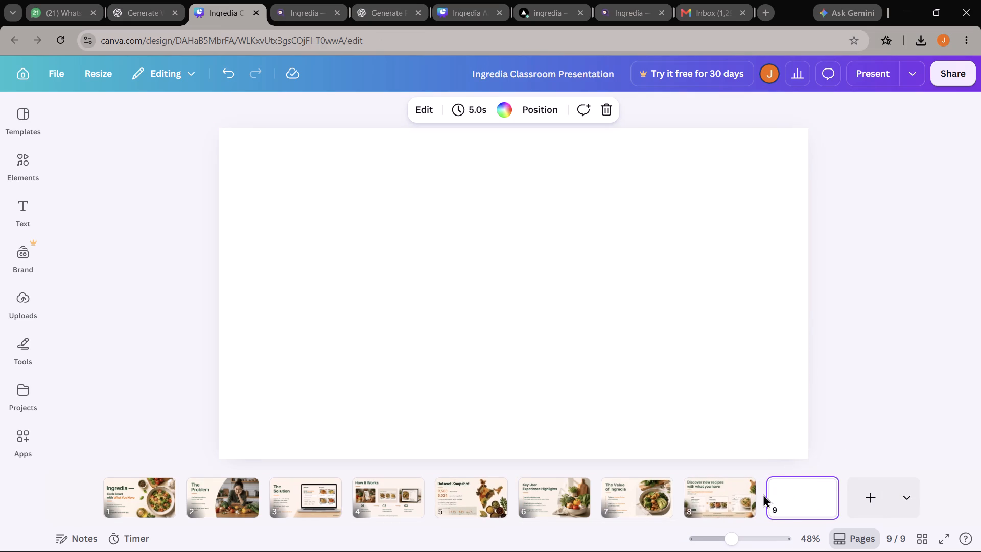
pyautogui.moveTo(792, 493); pyautogui.dragTo(572, 494)
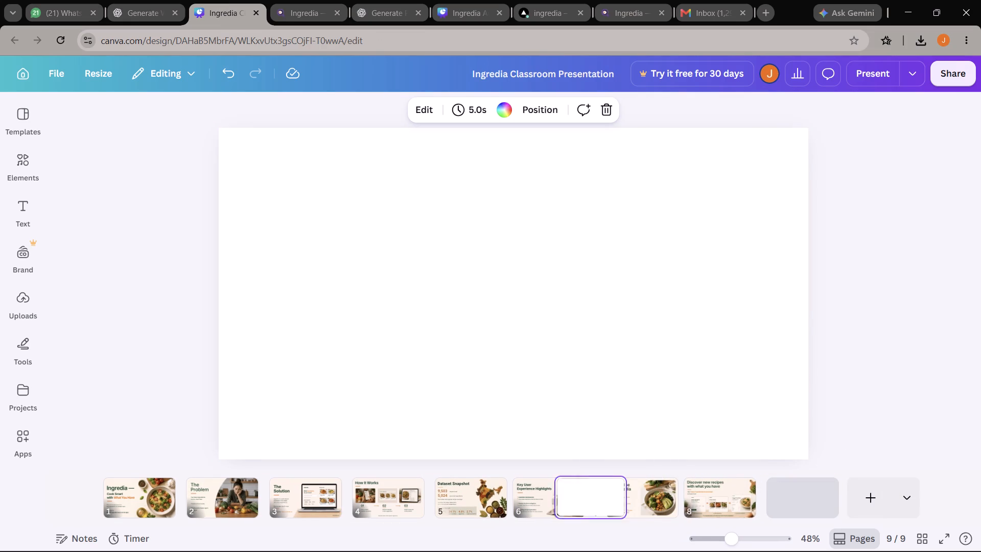
pyautogui.moveTo(572, 494); pyautogui.dragTo(534, 497)
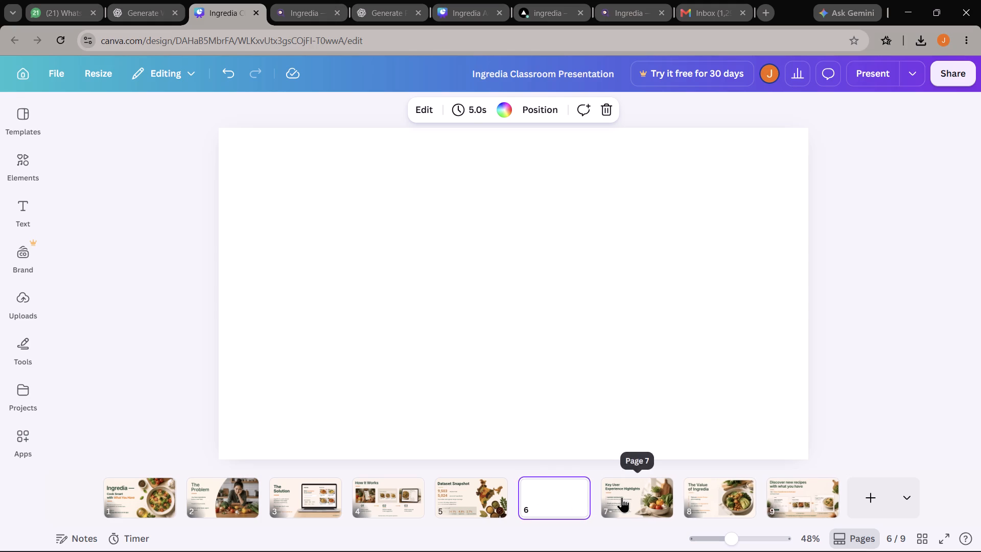
# Paste the copied How the System Works elements onto the blank page 6.
pyautogui.click(491, 246)
pyautogui.hotkey('ctrl', 'v')
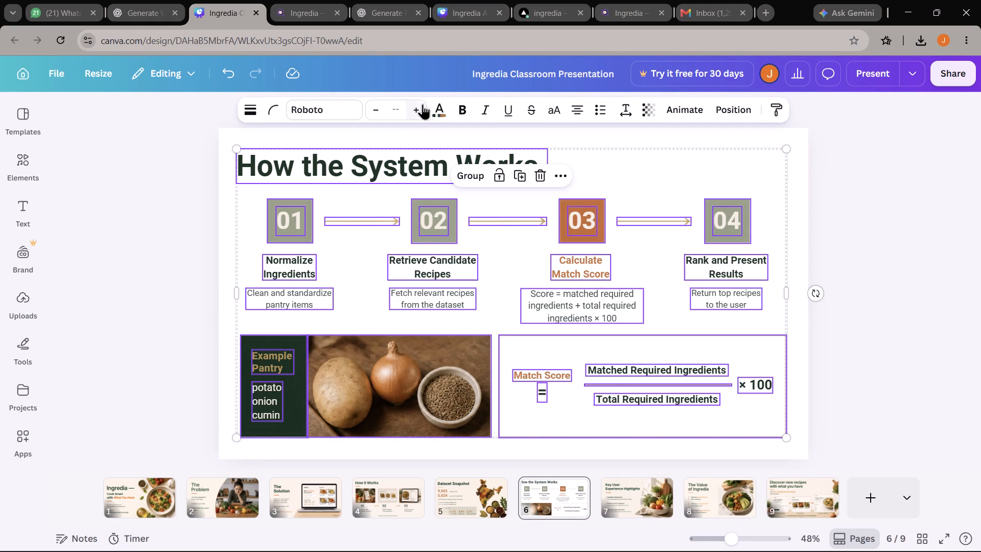
pyautogui.click(177, 177)
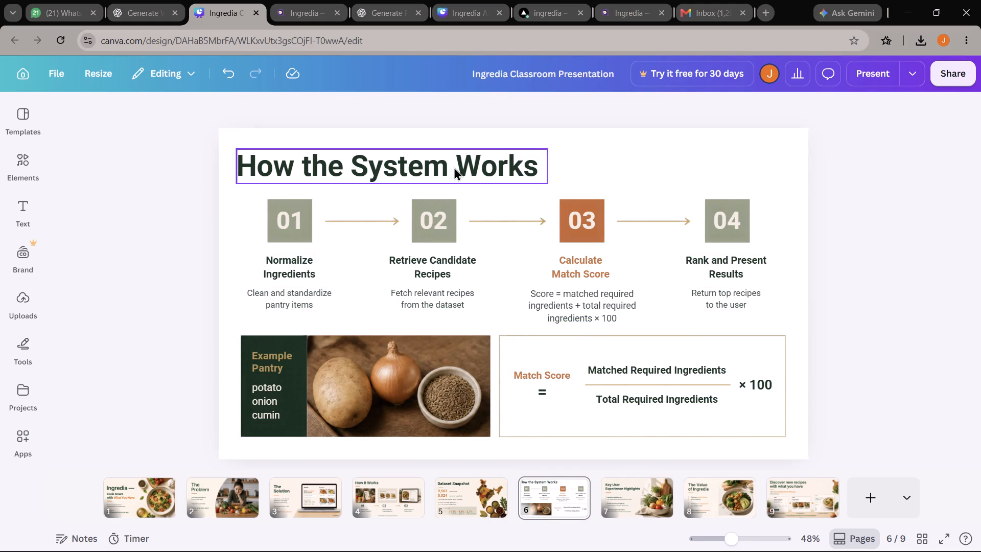
# Set the How the System Works page's background to the pale beige among the design's own colours.
pyautogui.click(565, 151)
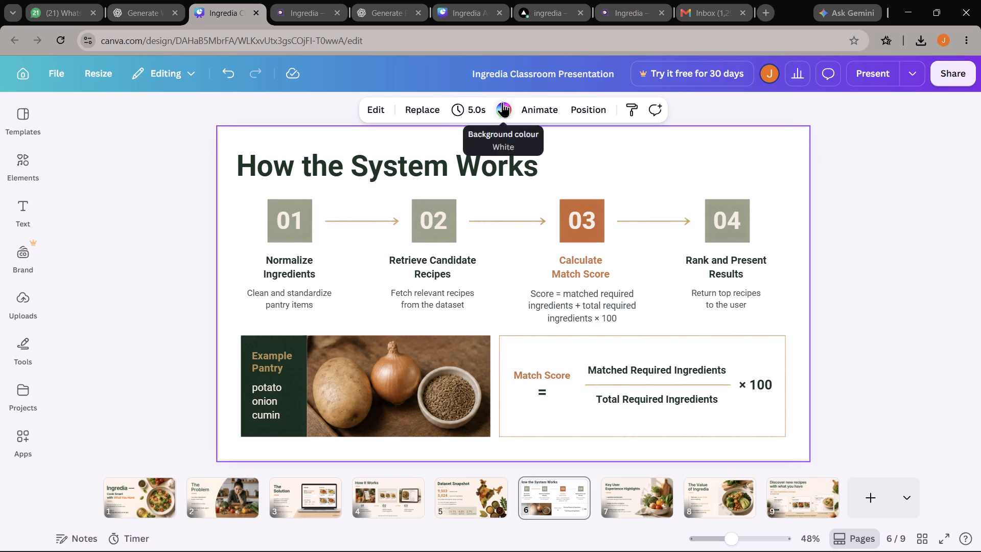
pyautogui.click(502, 102)
pyautogui.click(103, 295)
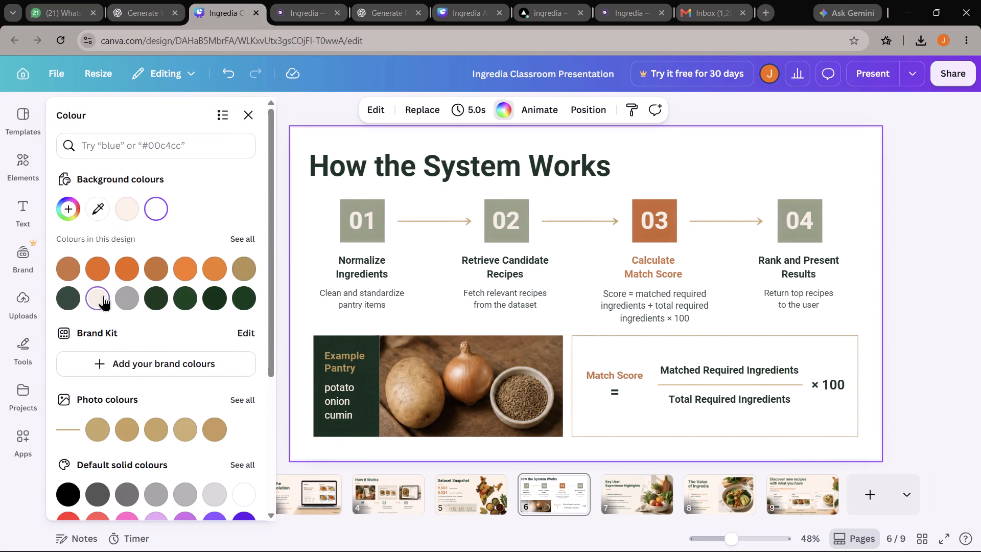
pyautogui.click(908, 325)
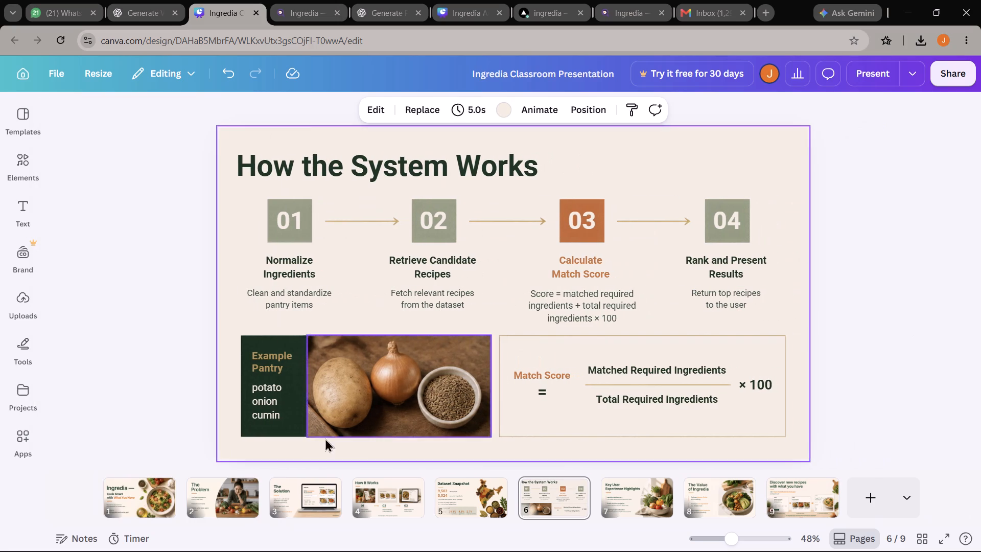
# Review the Ingredia Classroom Presentation slides from The Solution through the closing Discover new recipes page.
pyautogui.click(294, 491)
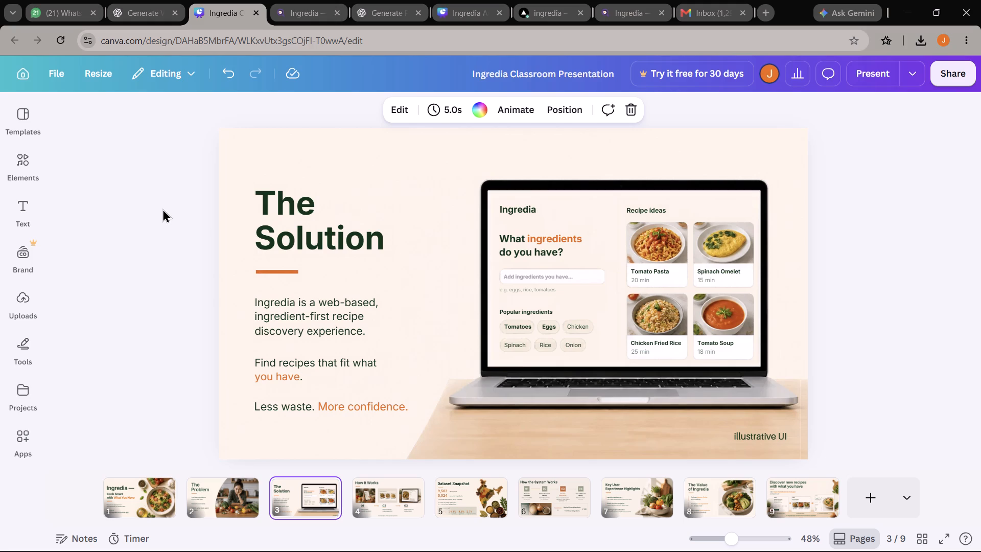
pyautogui.press('Right')
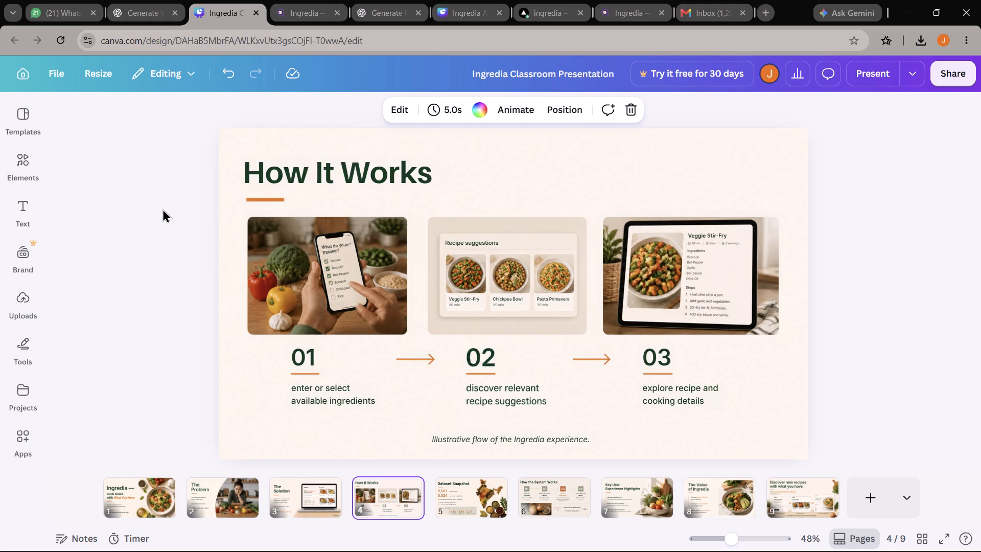
pyautogui.press('Right')
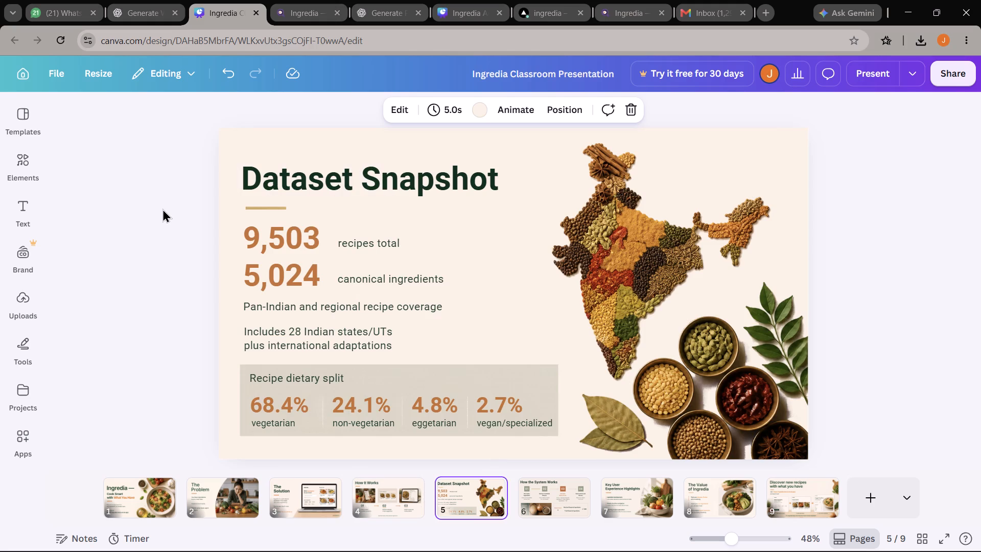
pyautogui.press('Right')
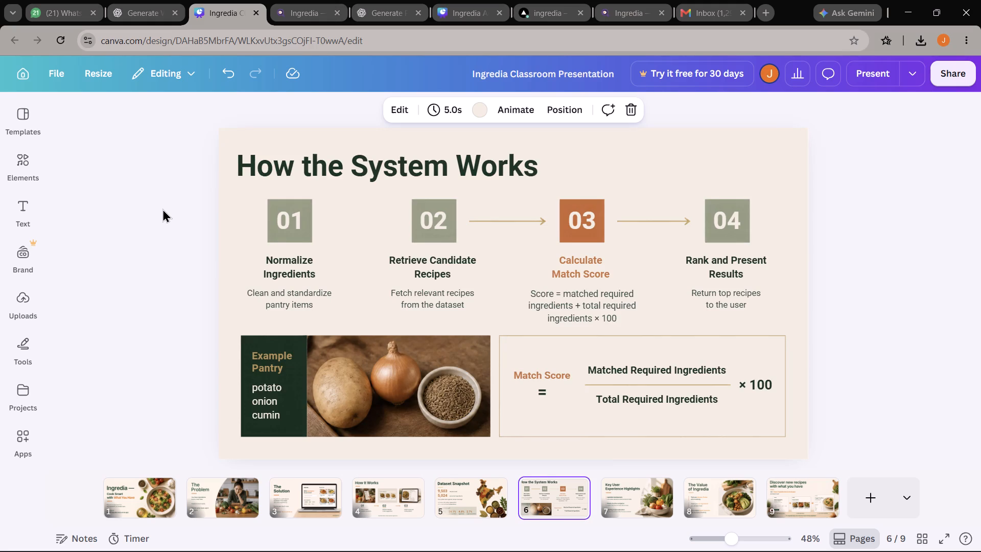
pyautogui.press('Right')
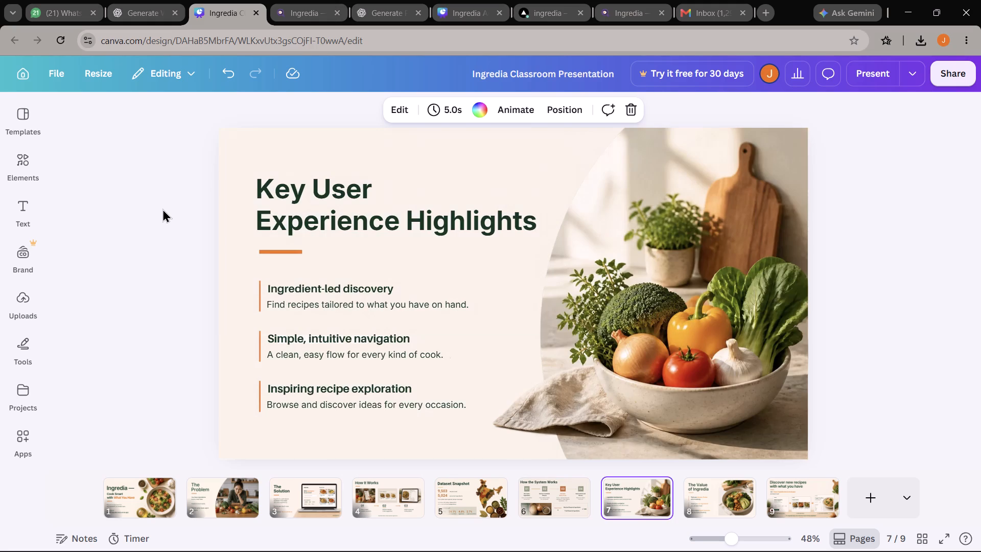
pyautogui.press('Right')
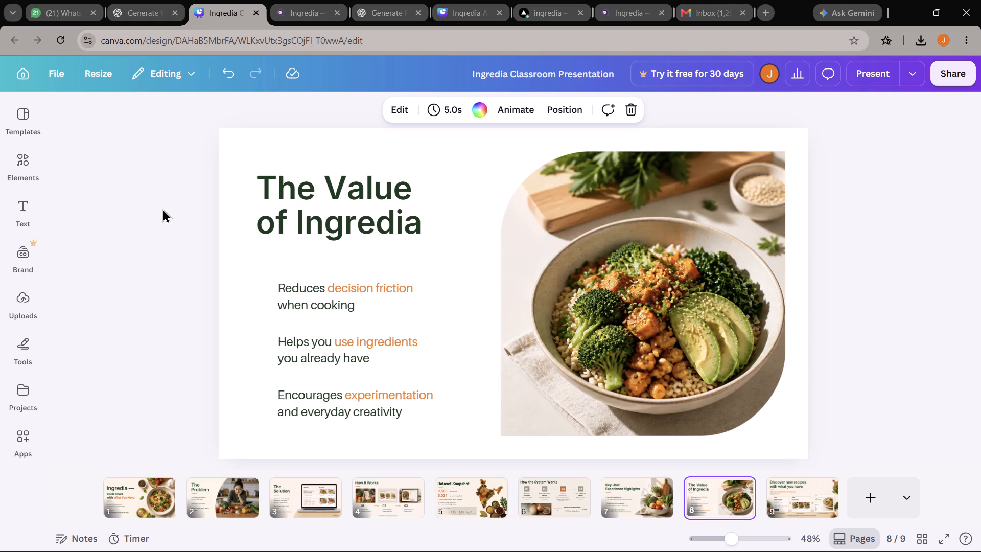
pyautogui.press('Right')
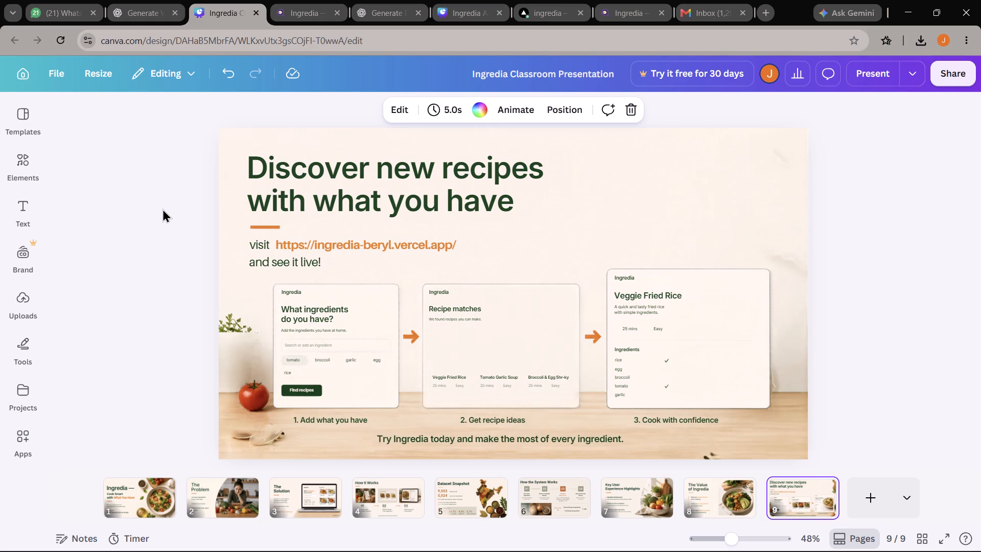
pyautogui.press('Right')
# Switch to the Ingredia Academic Project deck and review its slides from Recommendation Intelligence to Conclusion and Next Steps.
pyautogui.click(471, 2)
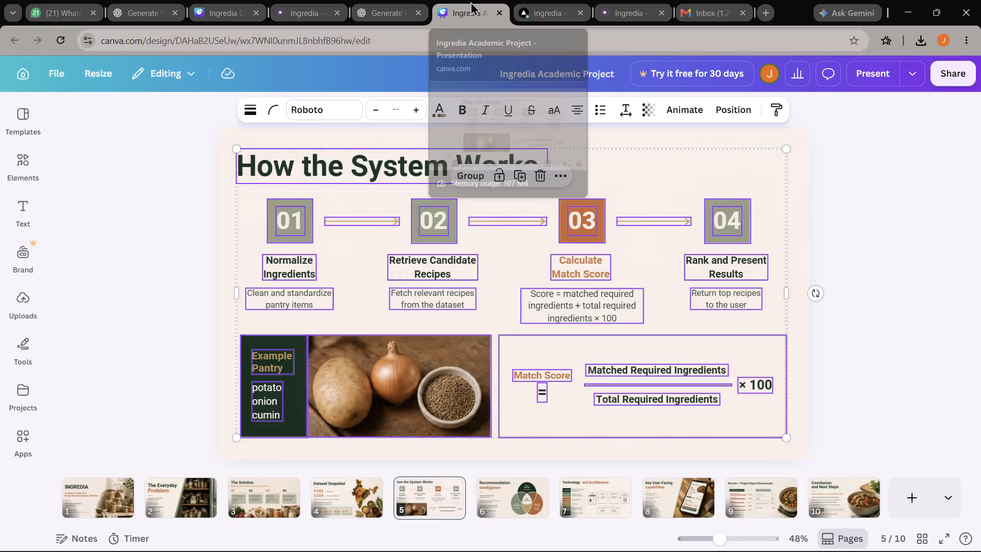
pyautogui.click(149, 304)
pyautogui.press('Right')
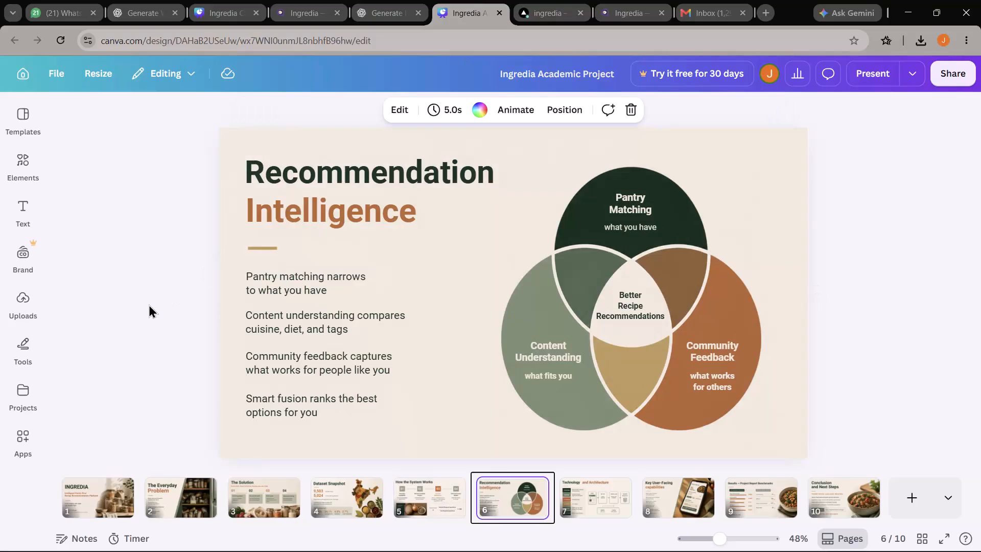
pyautogui.press('Right')
pyautogui.press('Right')
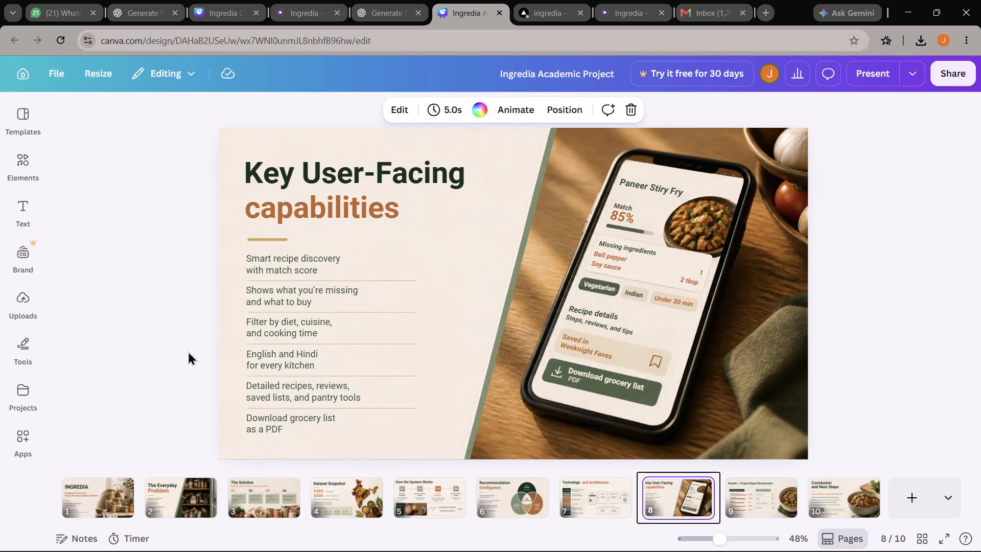
pyautogui.press('Right')
pyautogui.press('Right')
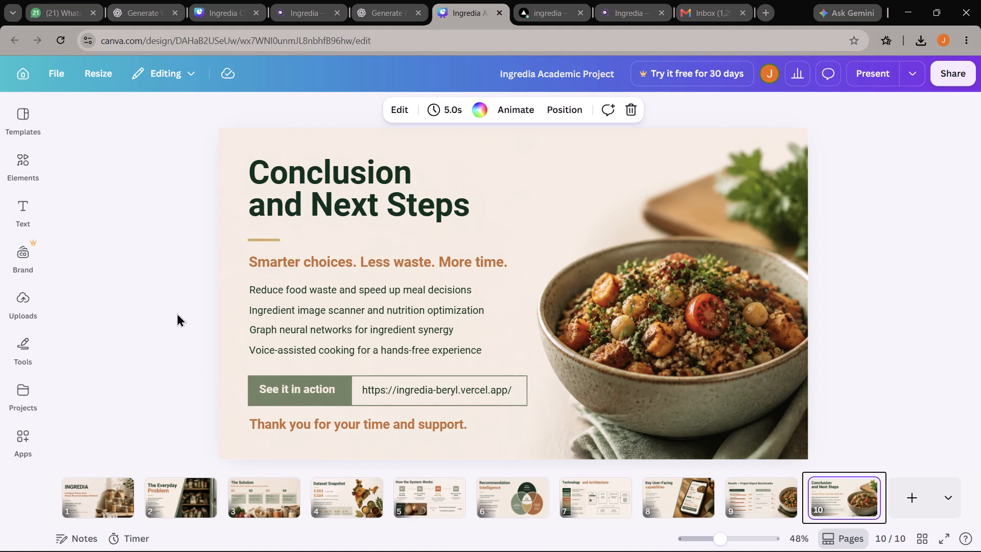
# Return to the Ingredia Classroom Presentation and review its slides back to the cover, ending on The Problem.
pyautogui.click(223, 14)
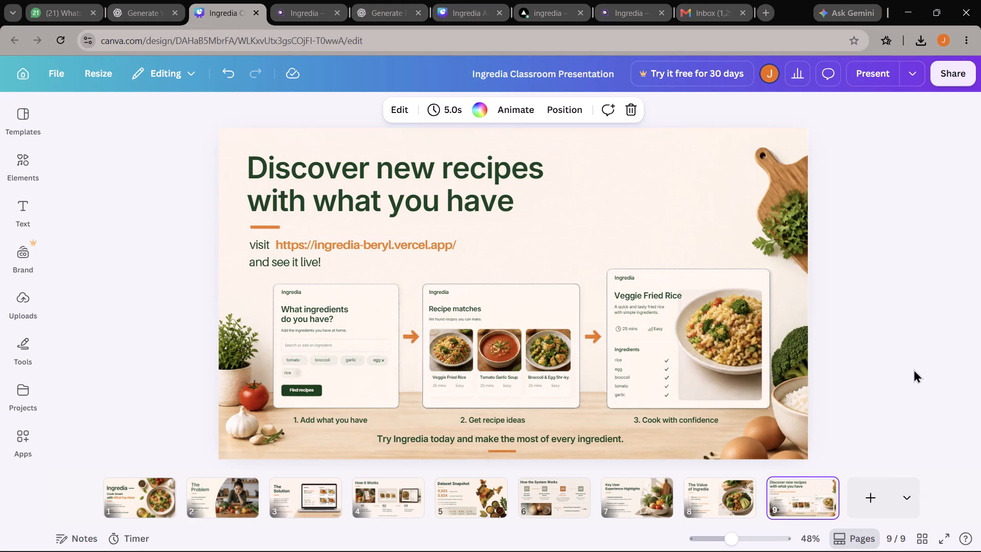
pyautogui.press('Left')
pyautogui.press('Right')
pyautogui.press('Left')
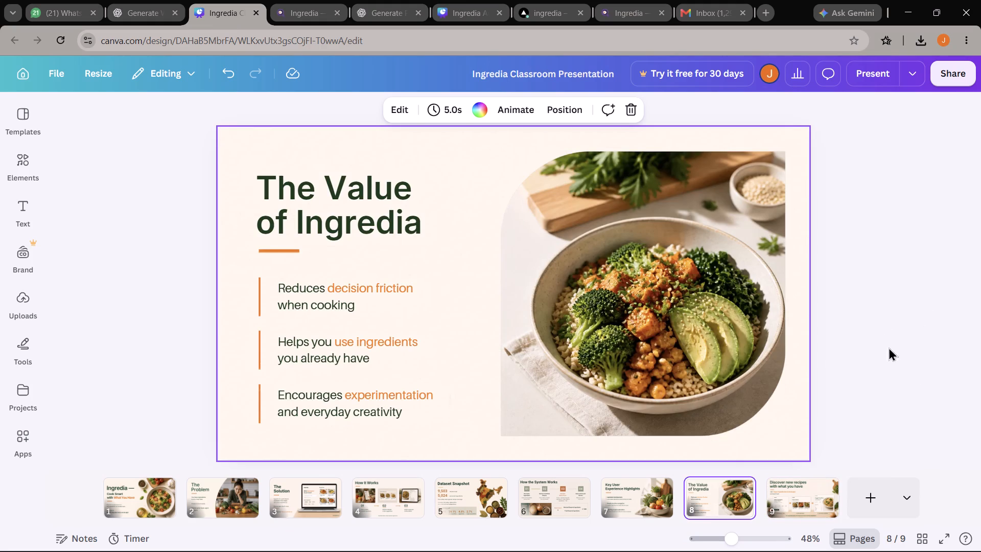
pyautogui.press('Left')
pyautogui.press('Left')
pyautogui.press('Left')
pyautogui.press('Left')
pyautogui.press('Left')
pyautogui.press('Left')
pyautogui.press('Left')
pyautogui.press('Left')
pyautogui.press('Left')
pyautogui.press('Left')
pyautogui.press('Left')
pyautogui.press('Left')
pyautogui.press('Left')
pyautogui.press('Left')
pyautogui.press('Left')
pyautogui.press('Left')
pyautogui.press('Left')
pyautogui.press('Left')
pyautogui.press('Left')
pyautogui.press('Left')
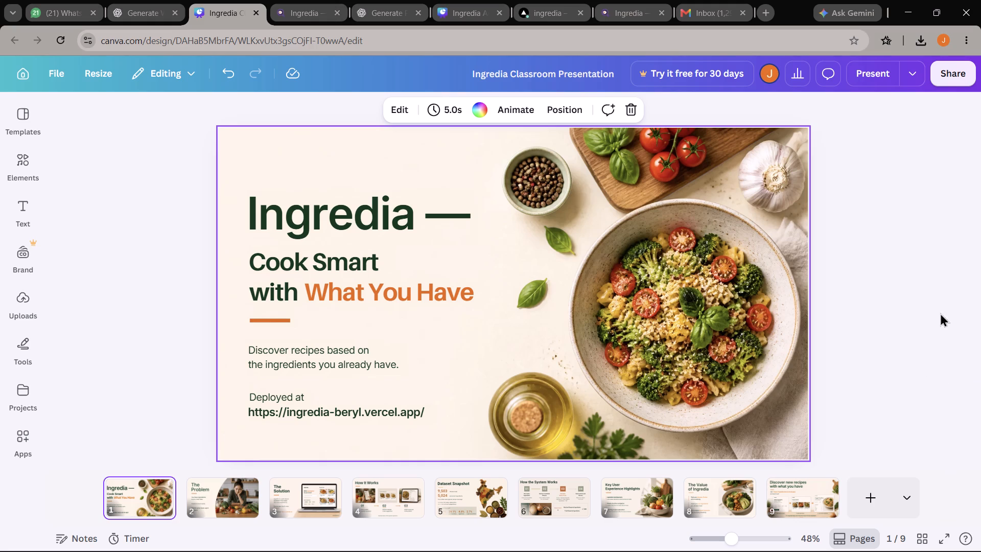
pyautogui.press('Right')
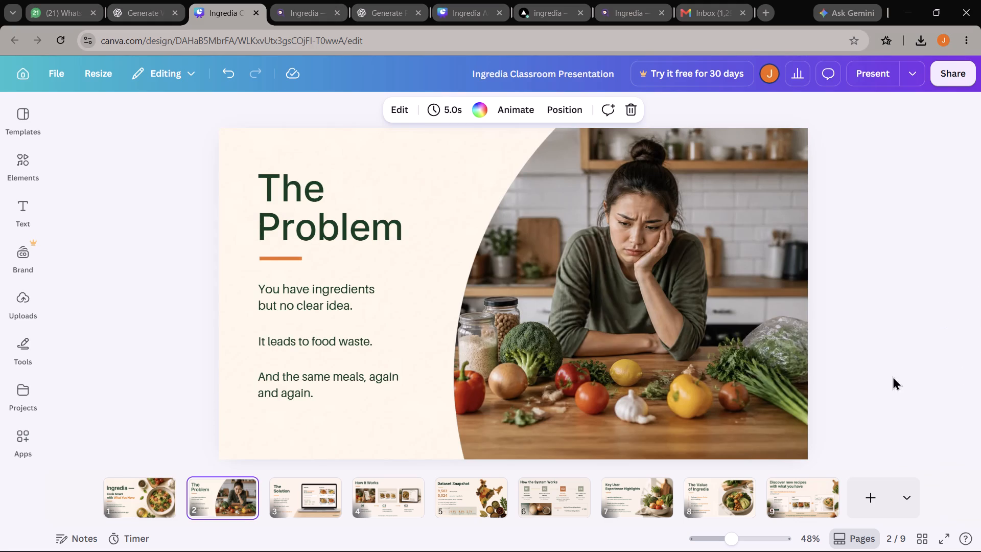
# Examine the bullet texts on The Everyday Problem slide of the Ingredia Academic Project deck.
pyautogui.click(458, 0)
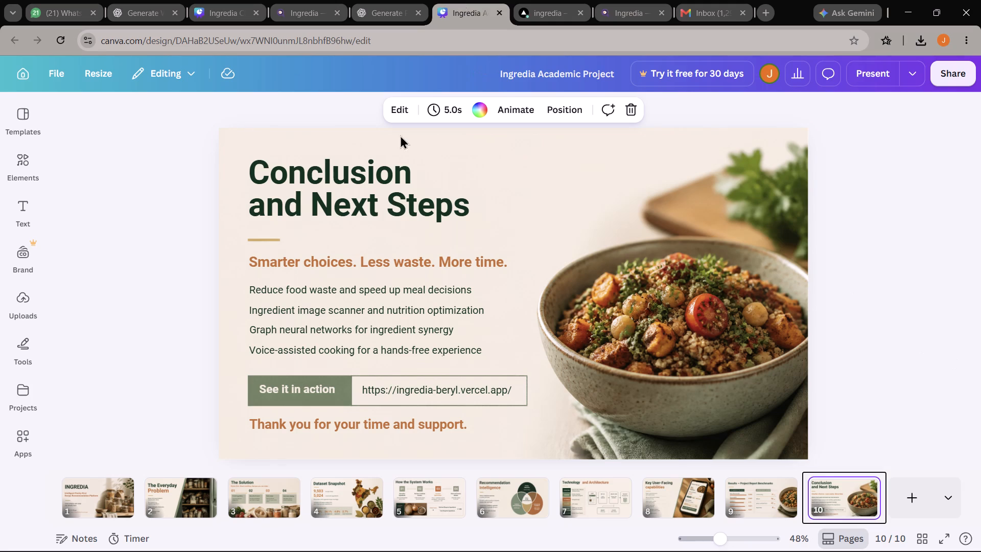
pyautogui.click(163, 494)
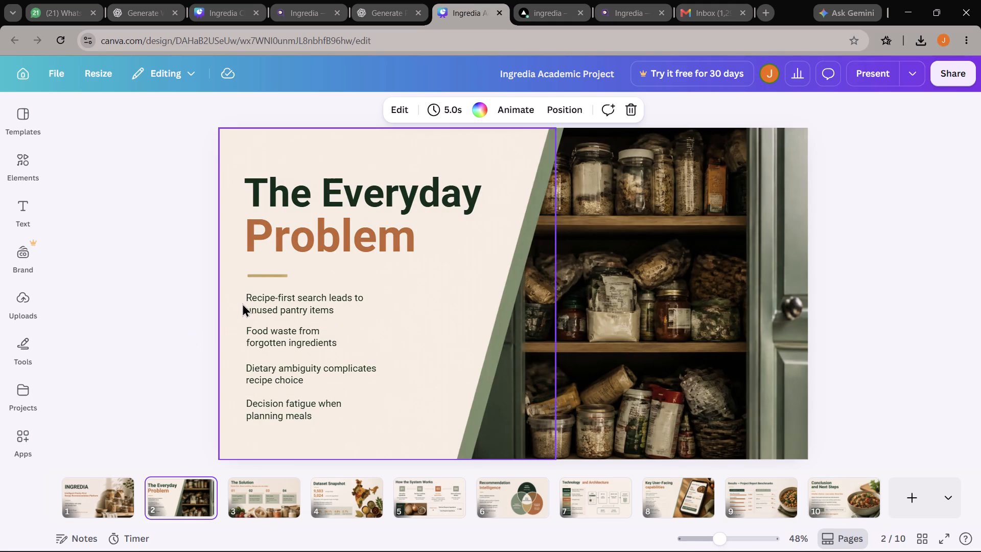
pyautogui.click(259, 303)
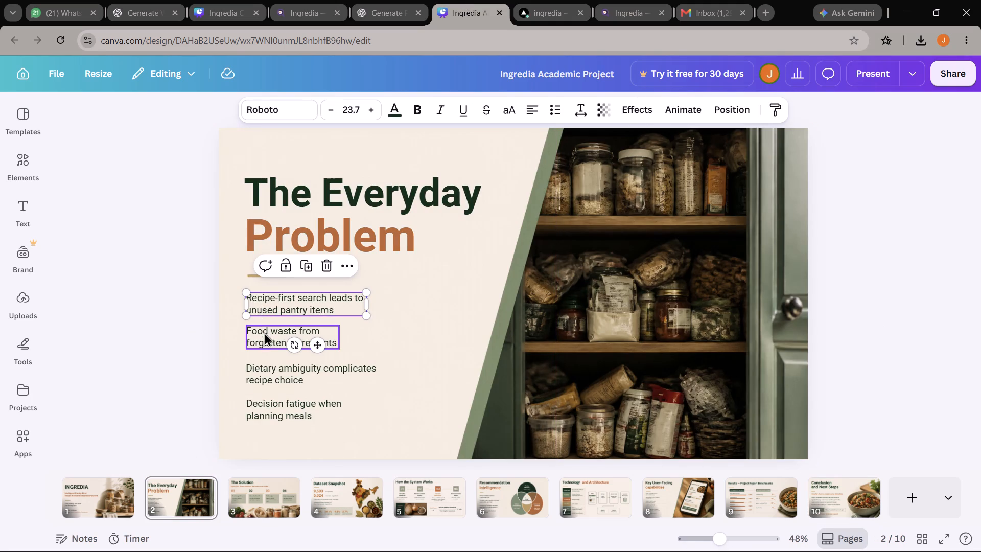
pyautogui.keyDown('ctrl'); pyautogui.click(268, 338); pyautogui.keyUp('ctrl')
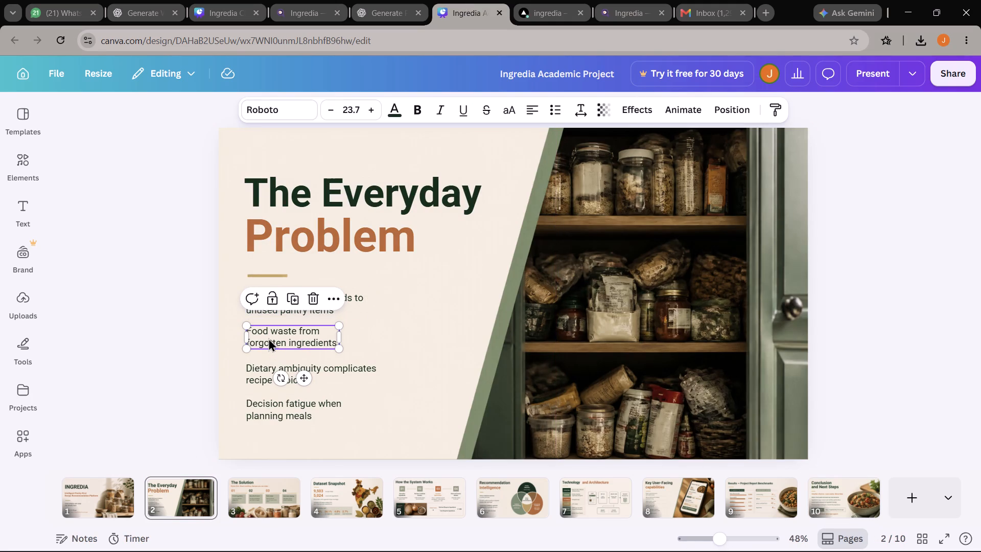
pyautogui.click(160, 390)
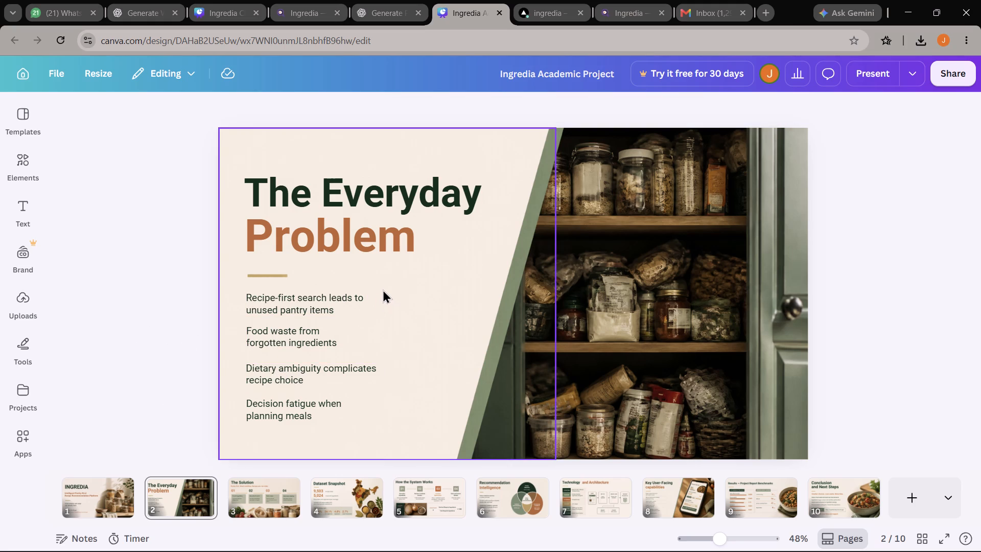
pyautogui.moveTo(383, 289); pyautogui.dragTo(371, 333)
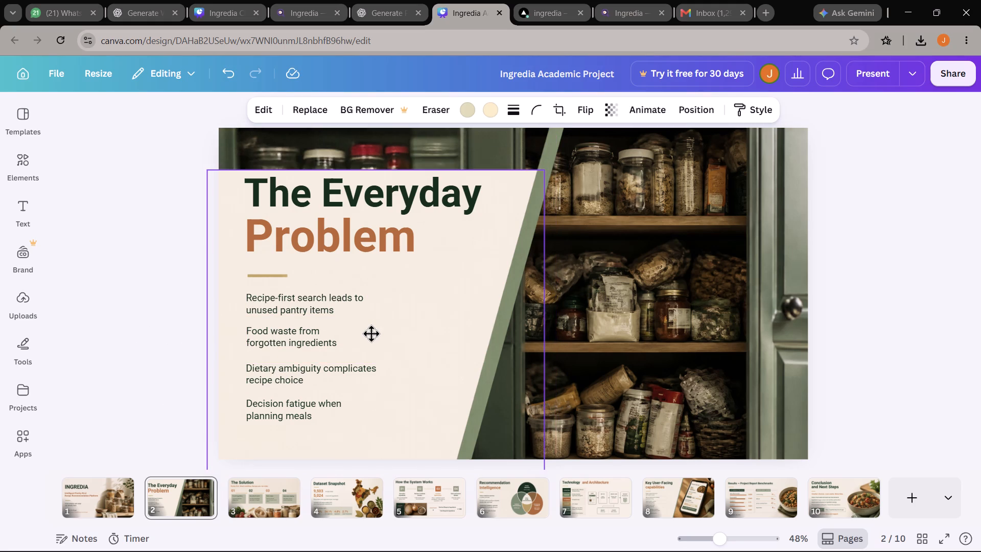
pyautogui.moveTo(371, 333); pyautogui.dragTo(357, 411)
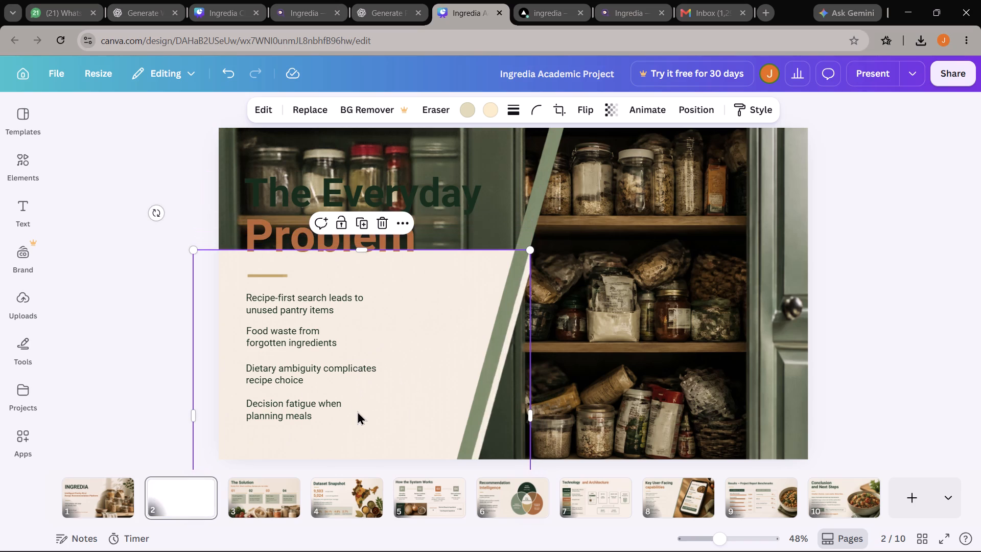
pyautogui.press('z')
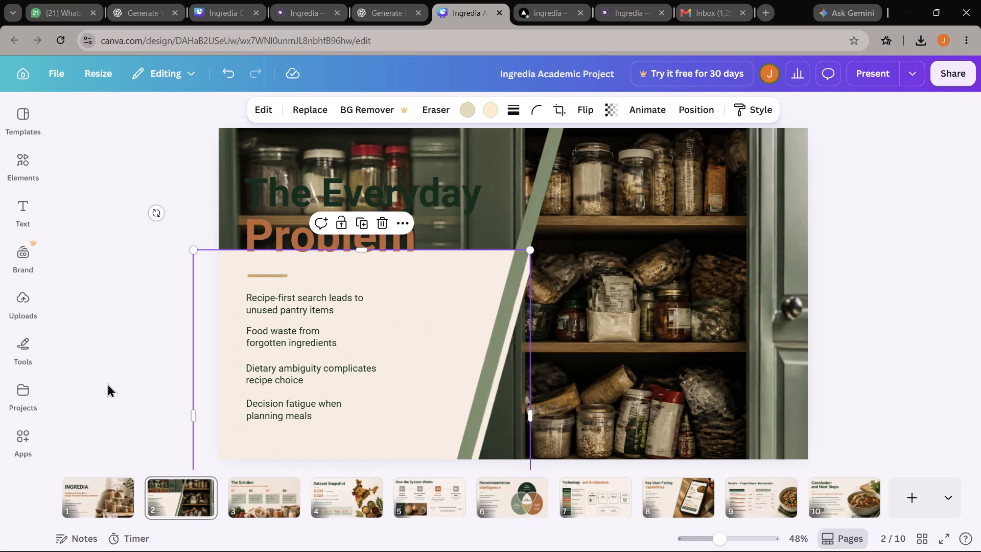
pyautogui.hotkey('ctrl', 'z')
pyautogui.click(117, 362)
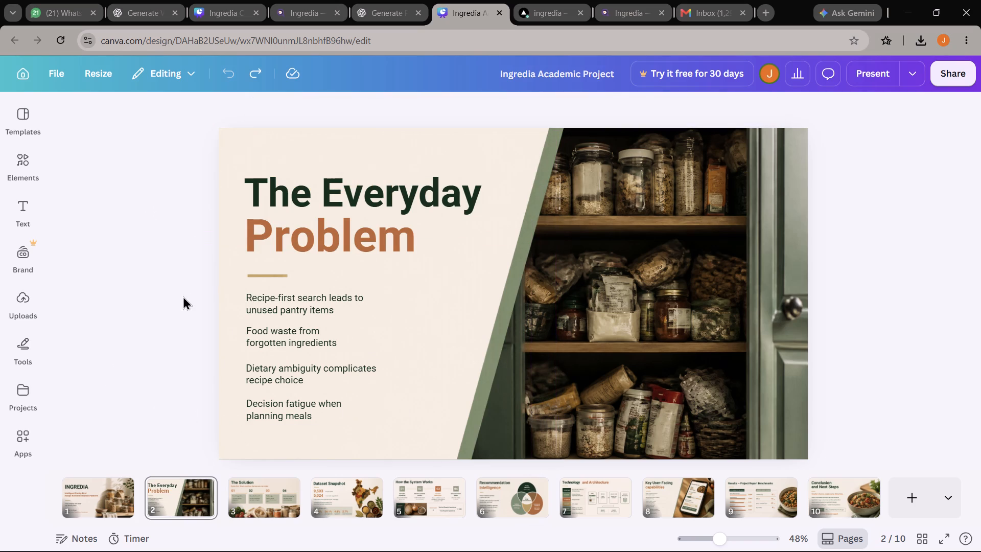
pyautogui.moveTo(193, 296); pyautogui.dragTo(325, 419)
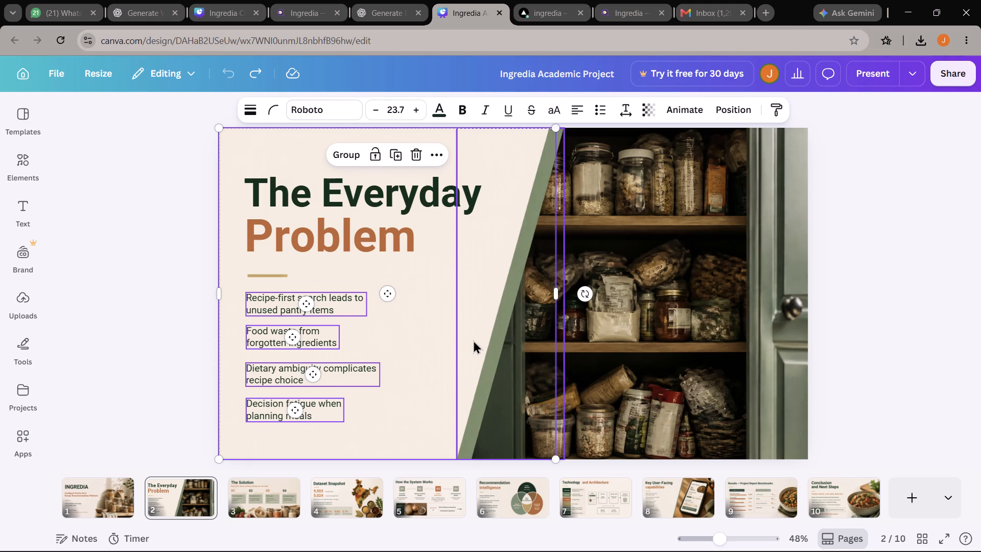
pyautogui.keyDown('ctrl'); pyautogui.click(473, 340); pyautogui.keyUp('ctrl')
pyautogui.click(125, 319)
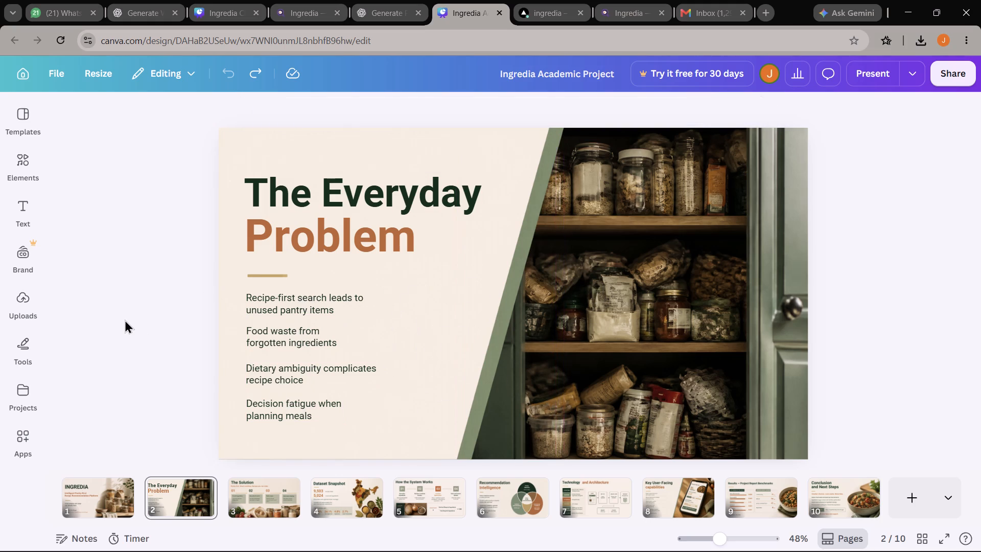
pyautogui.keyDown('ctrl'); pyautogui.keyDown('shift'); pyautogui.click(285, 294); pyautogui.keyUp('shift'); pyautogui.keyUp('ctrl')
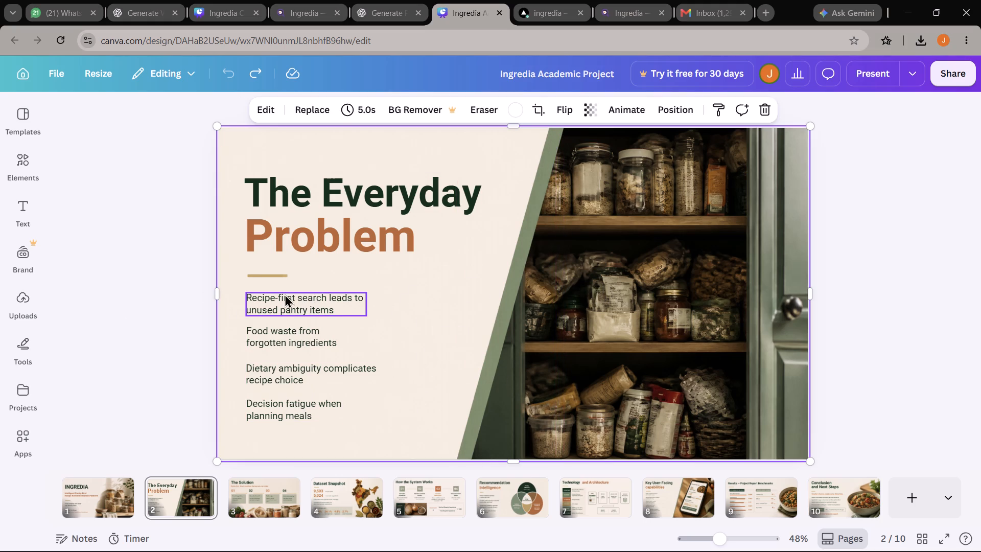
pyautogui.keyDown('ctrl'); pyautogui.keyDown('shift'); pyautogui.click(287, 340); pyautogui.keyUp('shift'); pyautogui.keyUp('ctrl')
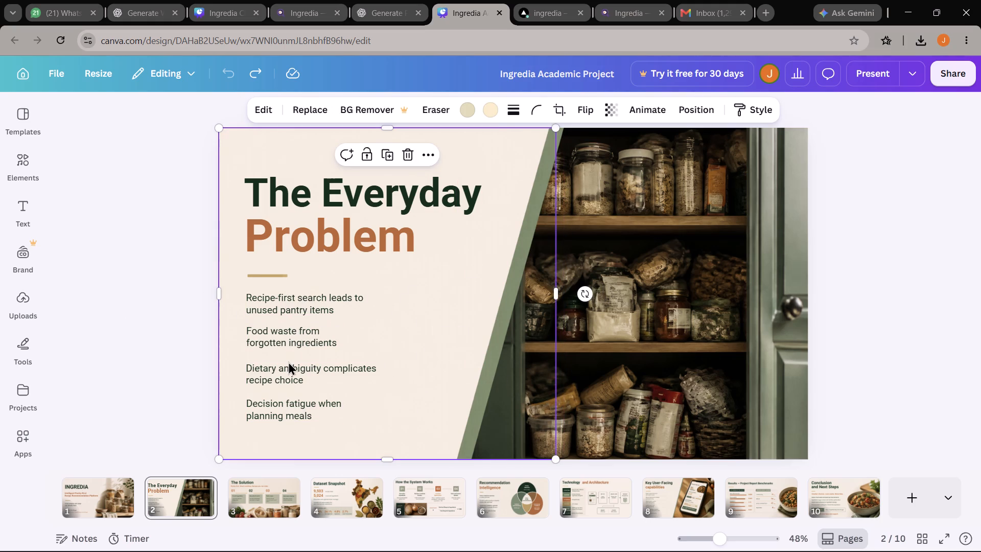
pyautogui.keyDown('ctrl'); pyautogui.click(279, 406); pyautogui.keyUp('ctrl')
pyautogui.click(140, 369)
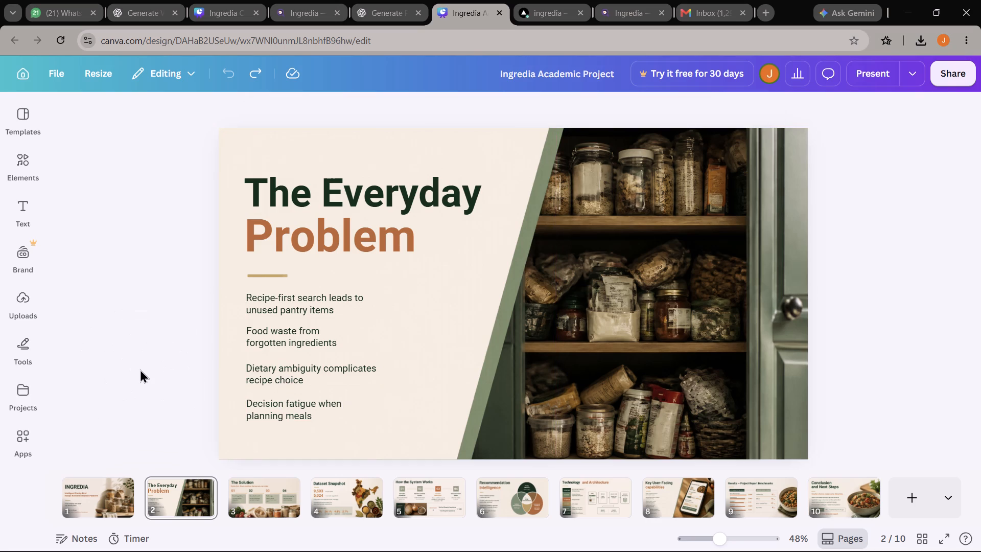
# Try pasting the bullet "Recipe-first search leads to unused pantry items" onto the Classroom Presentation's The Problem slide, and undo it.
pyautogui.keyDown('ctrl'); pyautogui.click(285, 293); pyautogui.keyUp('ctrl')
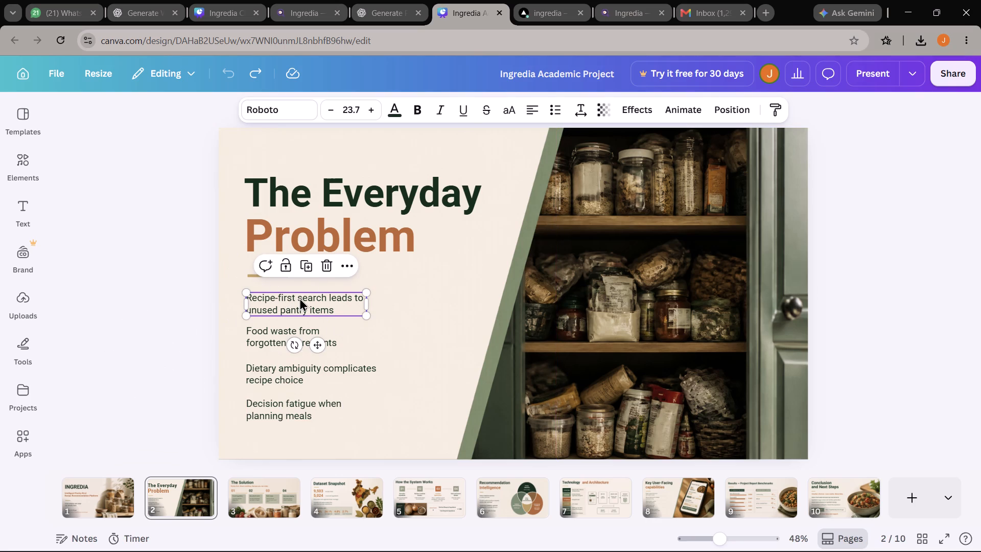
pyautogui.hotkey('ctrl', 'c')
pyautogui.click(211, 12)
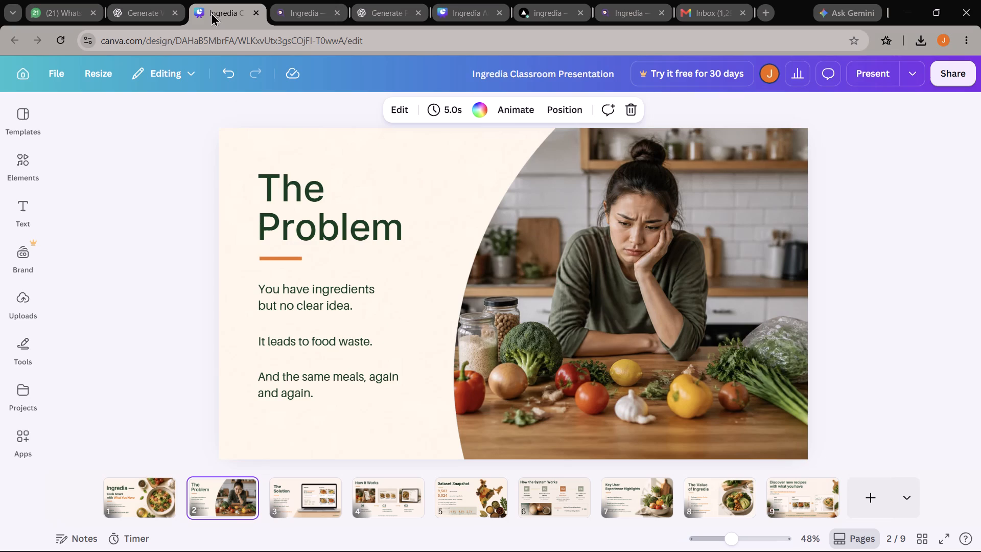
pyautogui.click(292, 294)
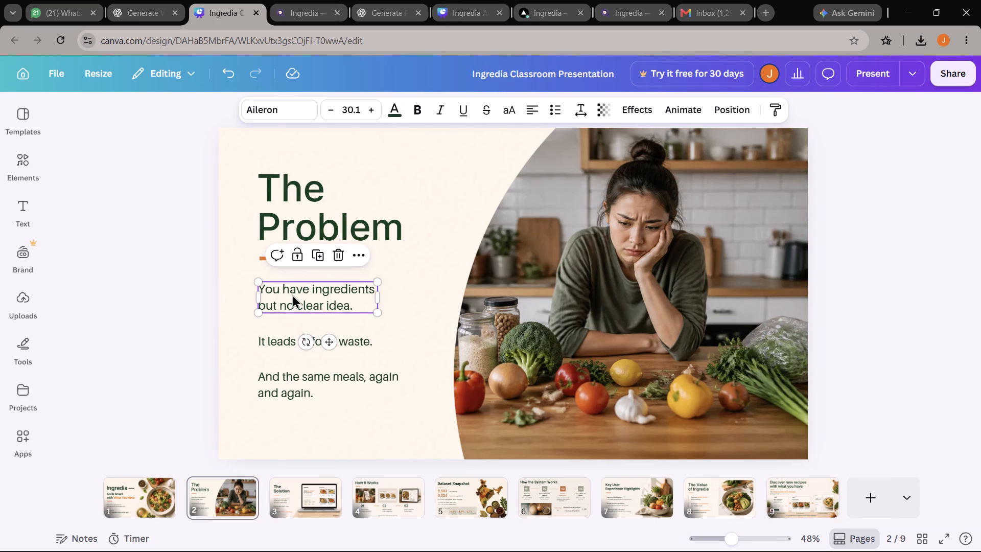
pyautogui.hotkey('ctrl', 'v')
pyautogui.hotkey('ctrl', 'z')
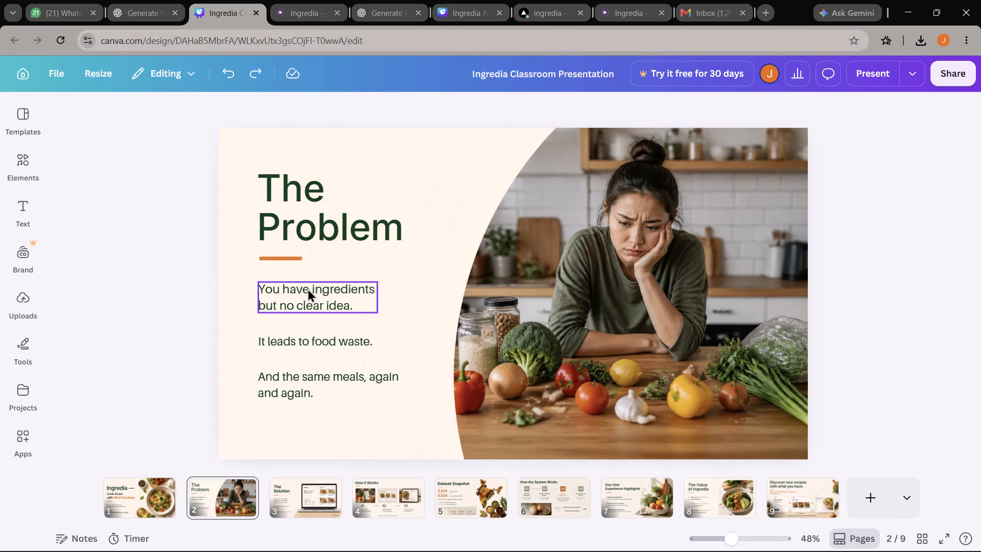
# Replace the bullet "You have ingredients but no clear idea." with the copied text "Recipe-first search leads to unused pantry items".
pyautogui.doubleClick(308, 288)
pyautogui.hotkey('ctrl', 'v')
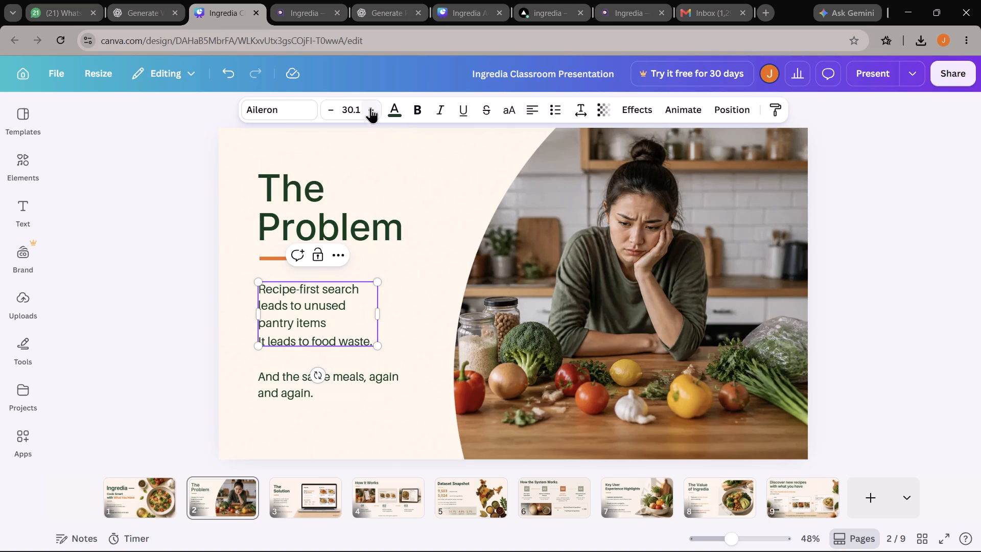
# Reduce the recipe-first search bullet's font size until it fits on two lines, and widen its text box.
pyautogui.click(333, 110)
pyautogui.click(333, 110)
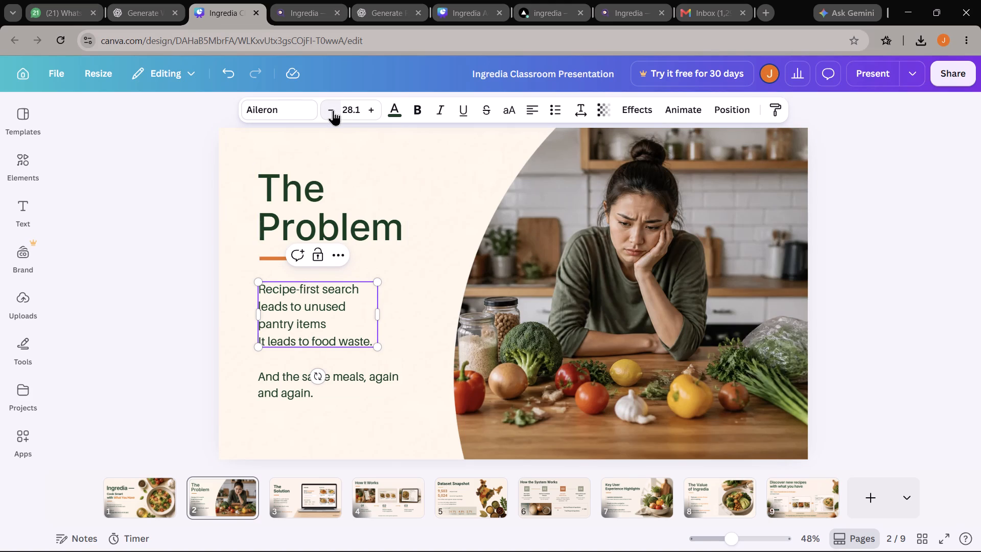
pyautogui.tripleClick(333, 110)
pyautogui.click(333, 110)
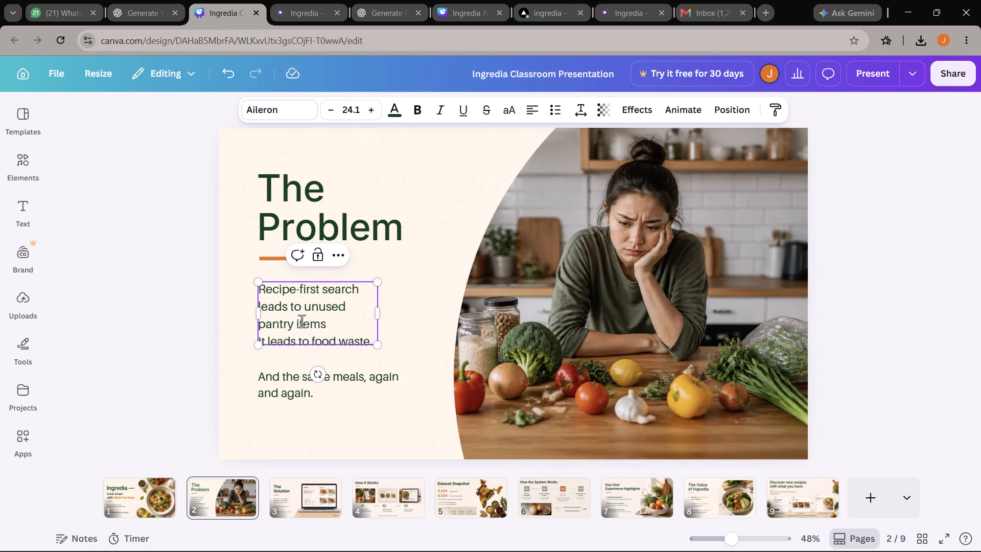
pyautogui.click(301, 321)
pyautogui.hotkey('ctrl', 'a')
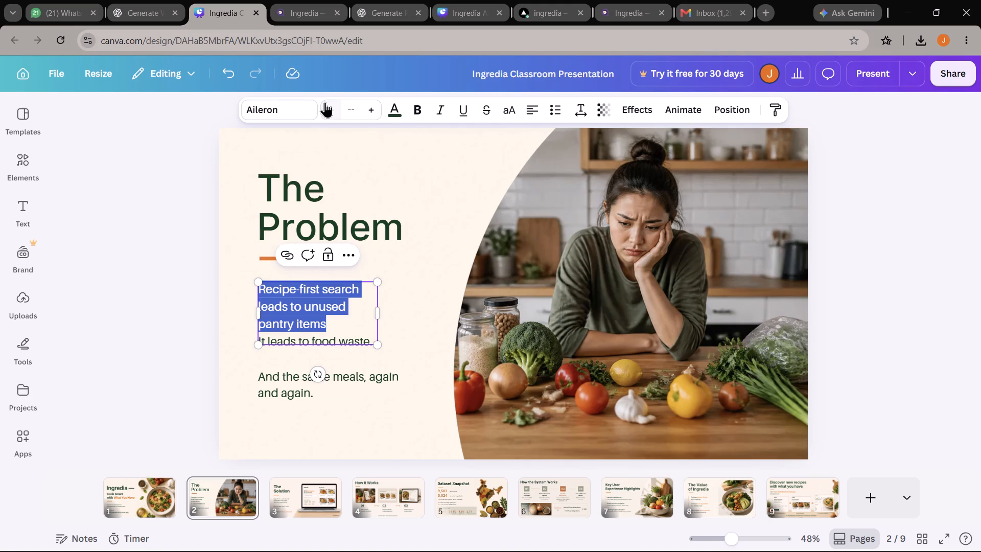
pyautogui.tripleClick(330, 107)
pyautogui.doubleClick(330, 107)
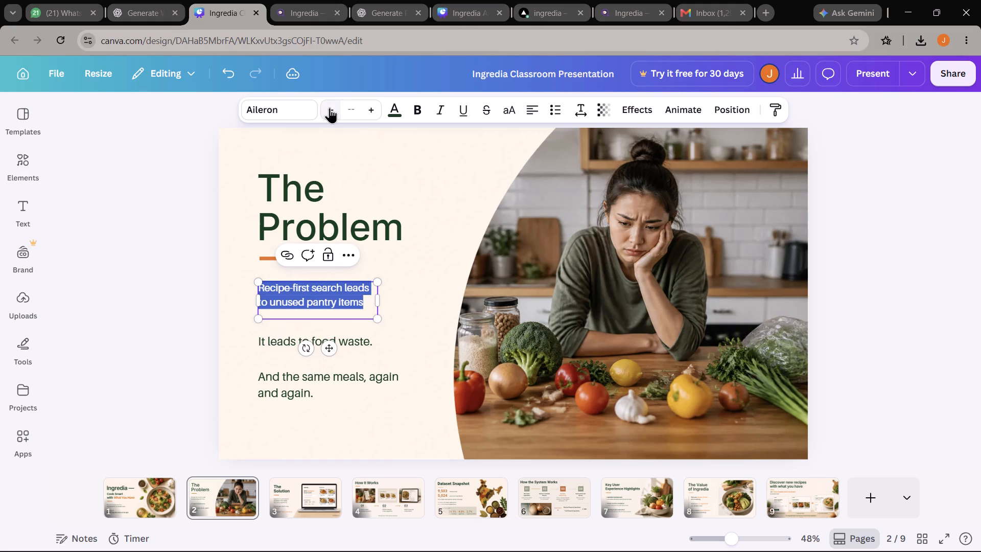
pyautogui.click(370, 112)
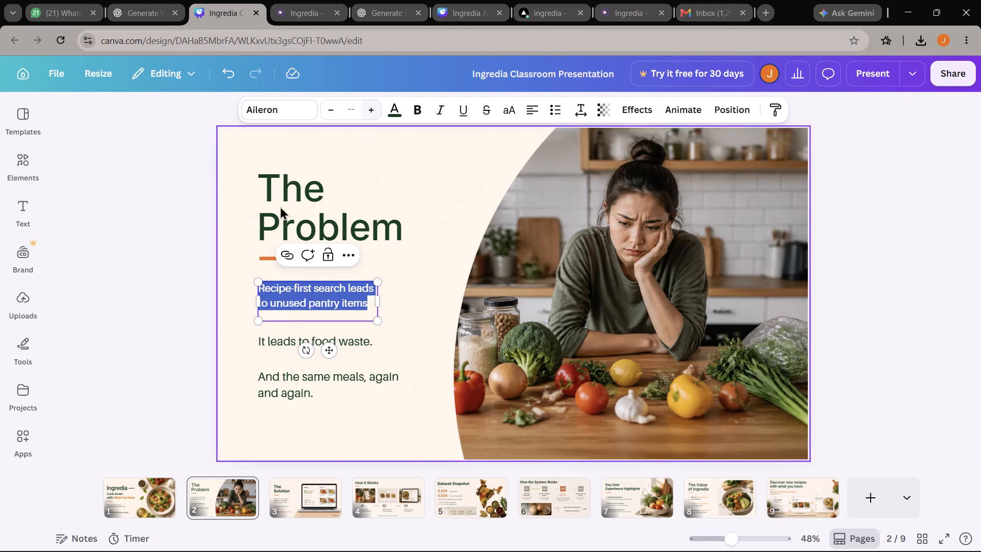
pyautogui.click(152, 333)
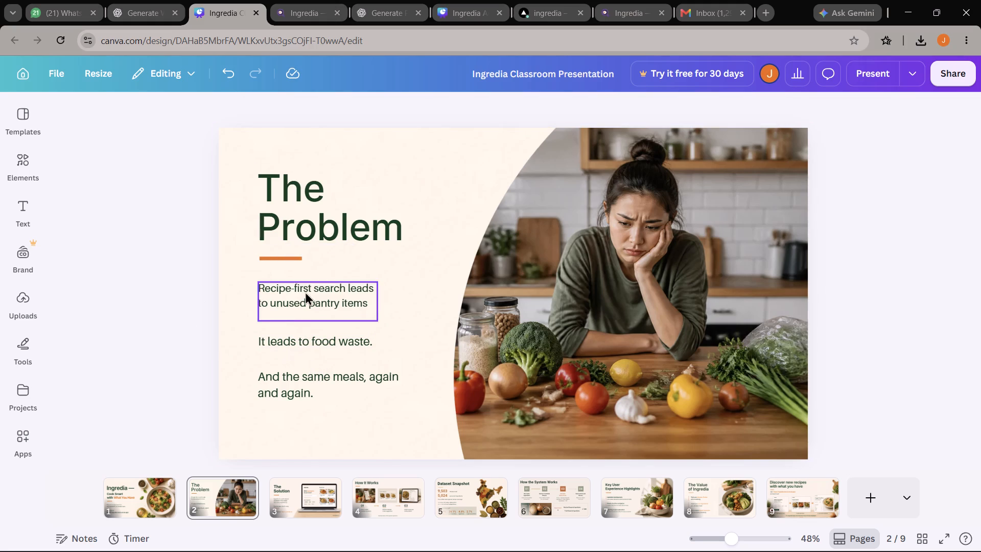
pyautogui.click(342, 295)
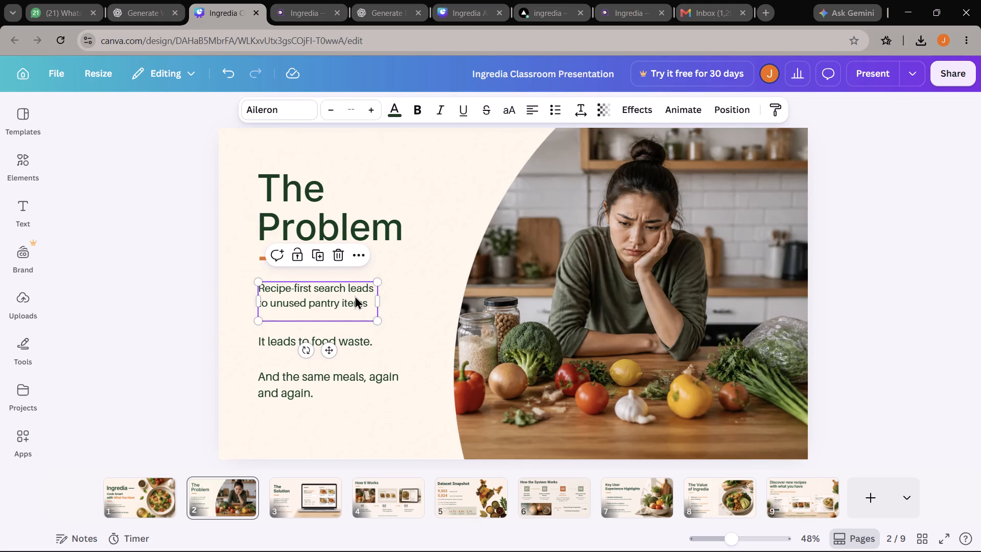
pyautogui.moveTo(379, 298); pyautogui.dragTo(423, 295)
# Copy "Food waste from forgotten ingredients" from the Ingredia Academic Project deck over the Classroom Presentation's bullet "It leads to food waste.".
pyautogui.click(310, 344)
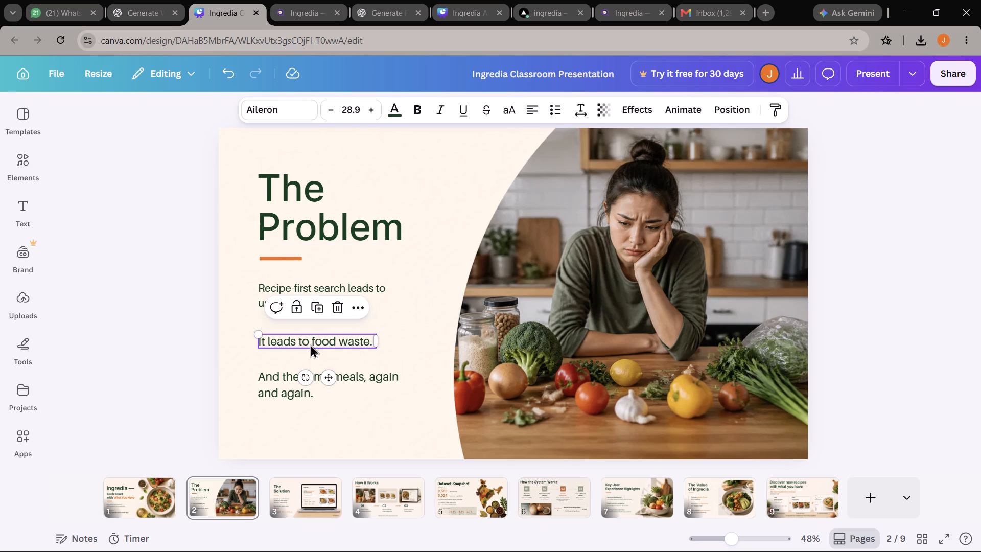
pyautogui.click(300, 14)
pyautogui.click(457, 13)
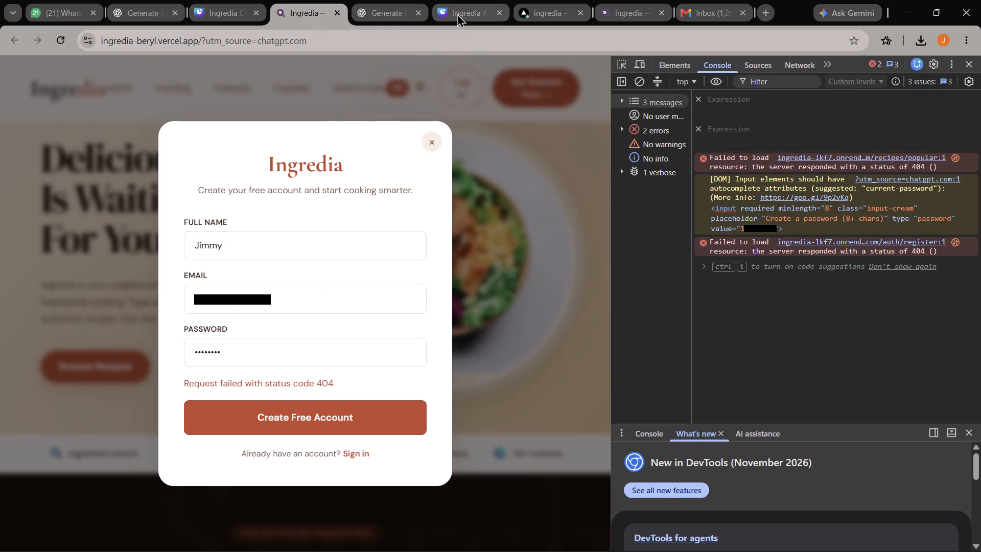
pyautogui.click(264, 334)
pyautogui.doubleClick(264, 334)
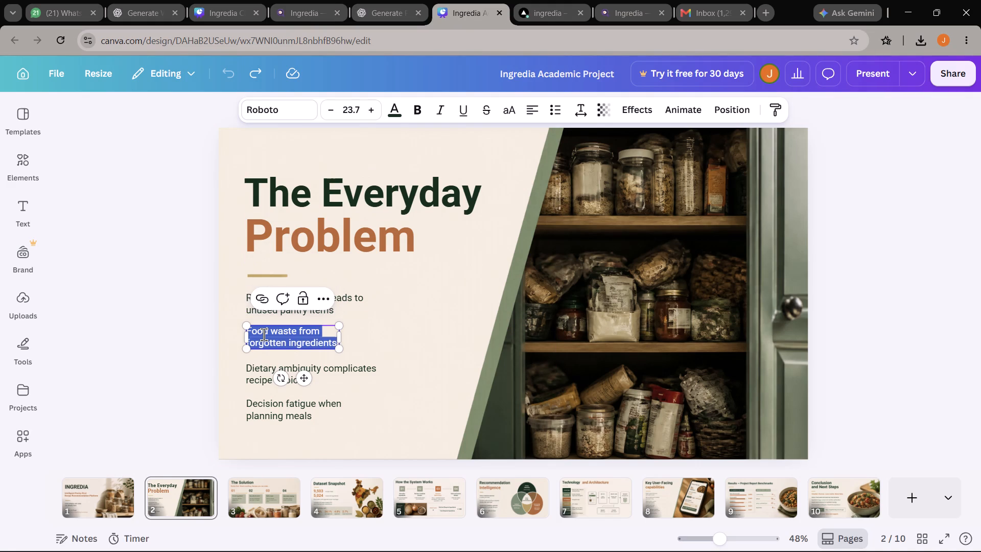
pyautogui.hotkey('ctrl', 'c')
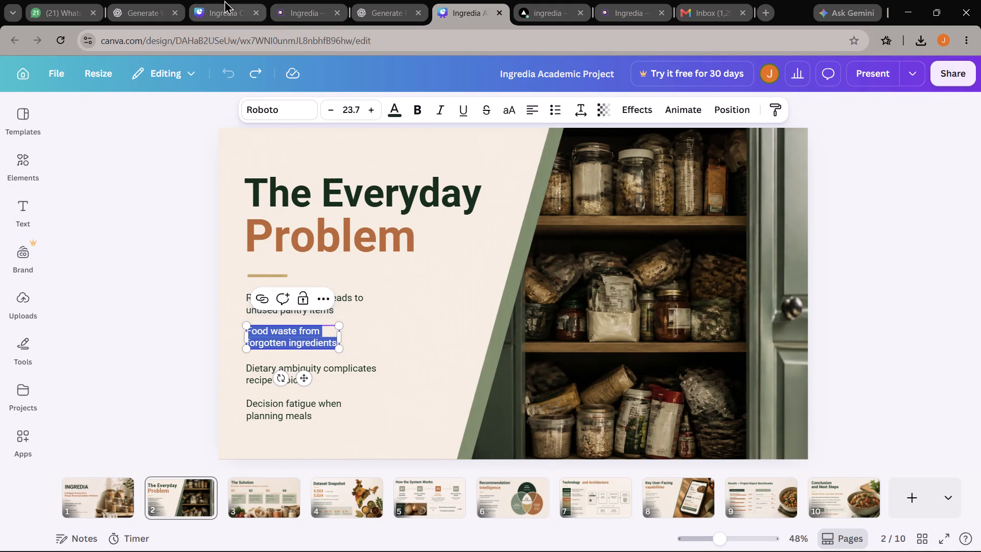
pyautogui.click(224, 0)
pyautogui.doubleClick(309, 337)
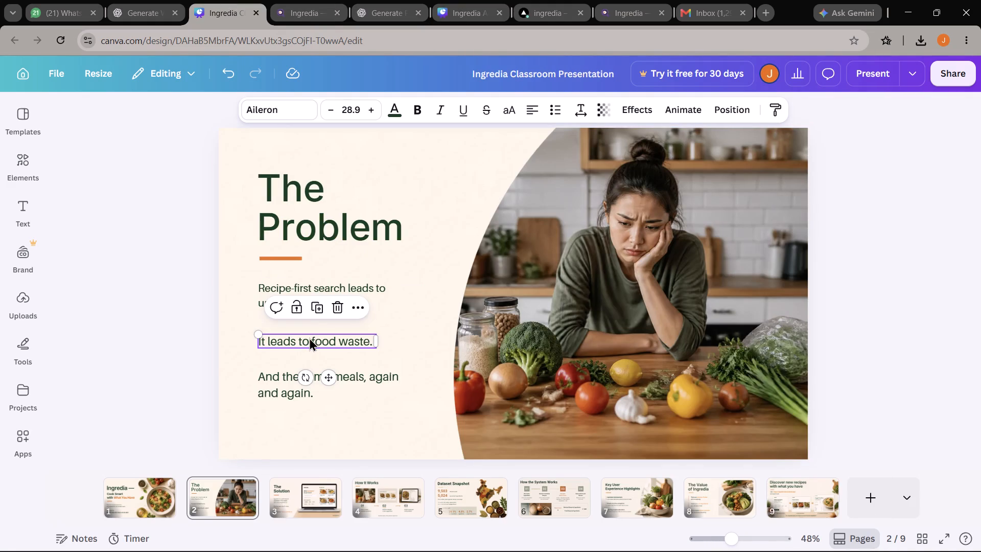
pyautogui.hotkey('ctrl', 'v')
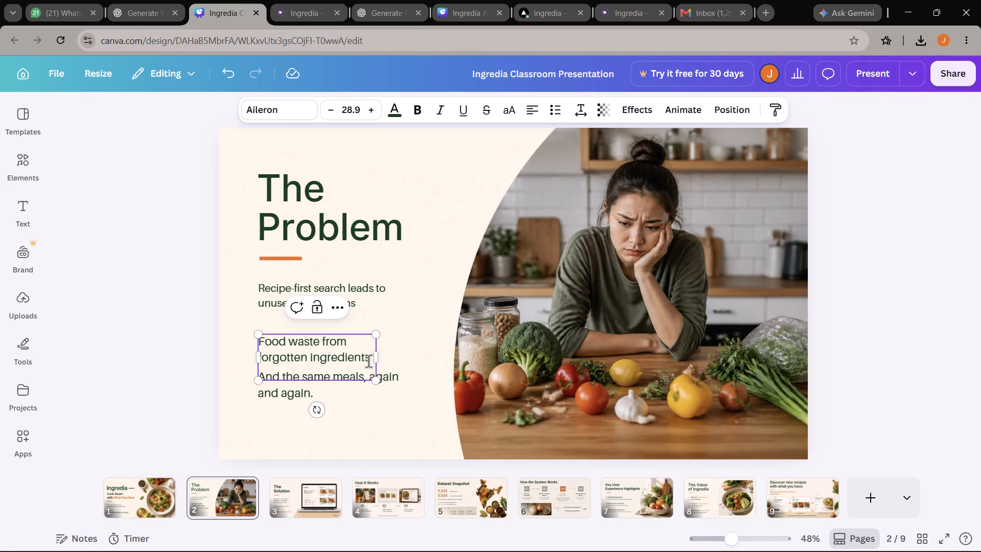
# Widen the food waste bullet's text box to about 510 and reduce its font size to 24.9.
pyautogui.moveTo(377, 358); pyautogui.dragTo(415, 353)
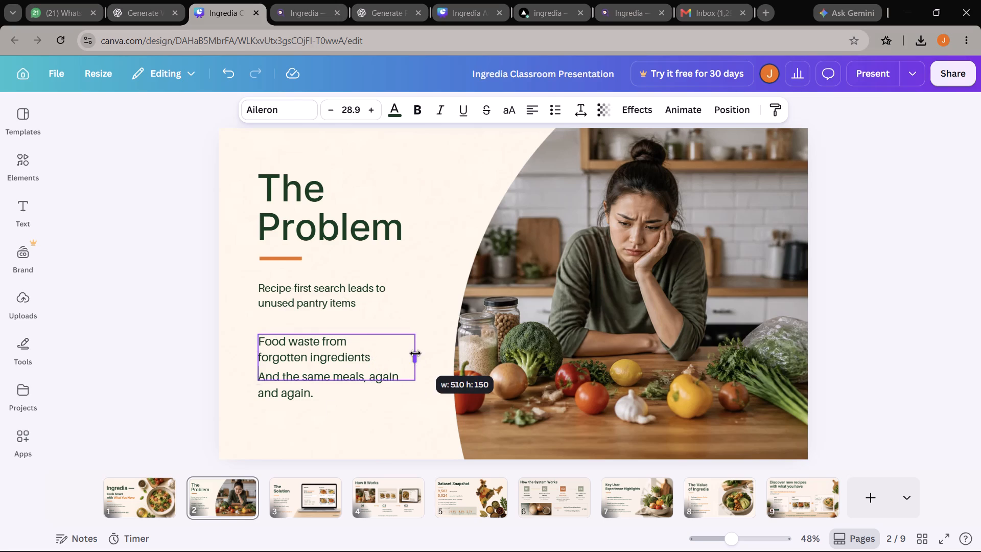
pyautogui.doubleClick(326, 353)
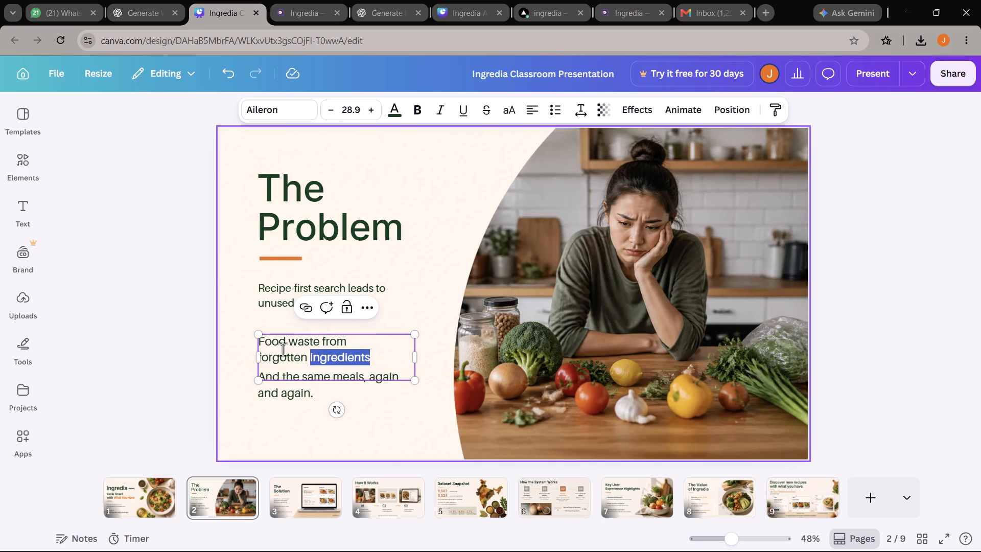
pyautogui.hotkey('ctrl', 'a')
pyautogui.click(337, 101)
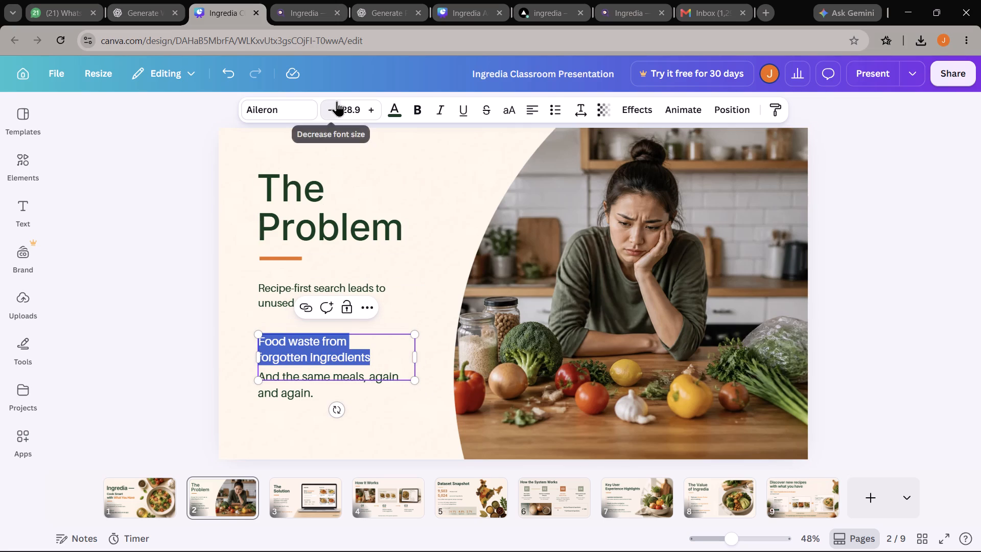
pyautogui.click(337, 101)
pyautogui.click(337, 101)
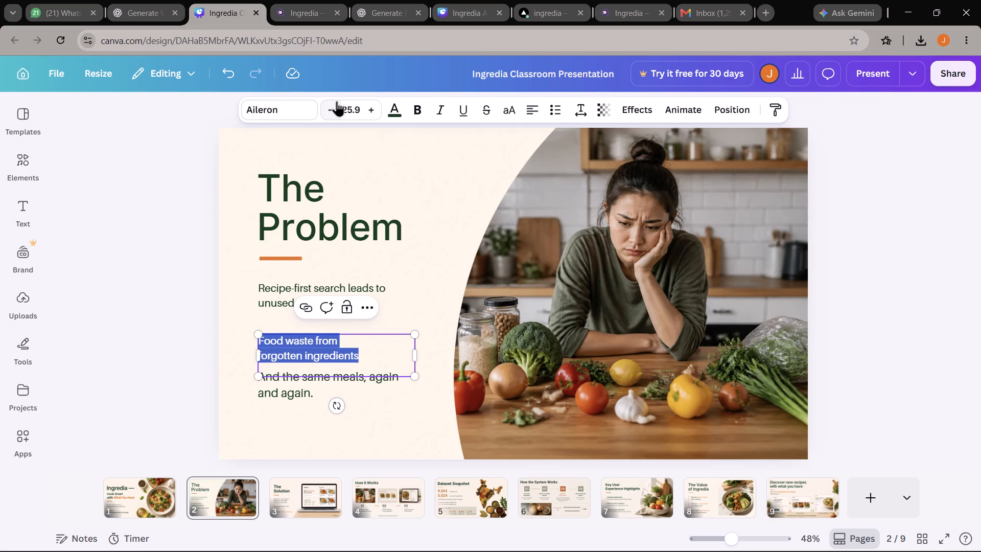
pyautogui.click(337, 101)
# Replace the line break before "forgotten" in the food waste bullet with a space.
pyautogui.click(267, 357)
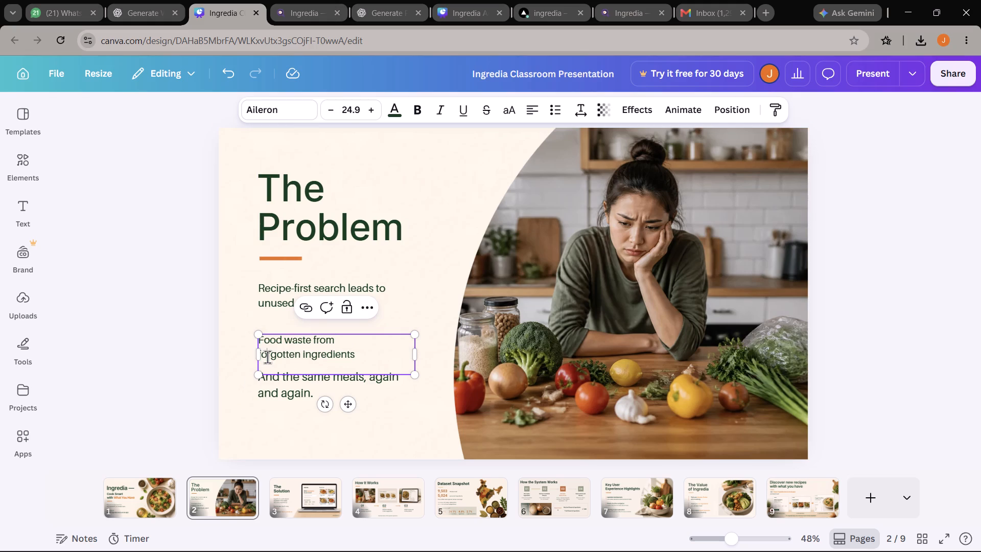
pyautogui.press('Left')
pyautogui.press('Left')
pyautogui.press('BackSpace')
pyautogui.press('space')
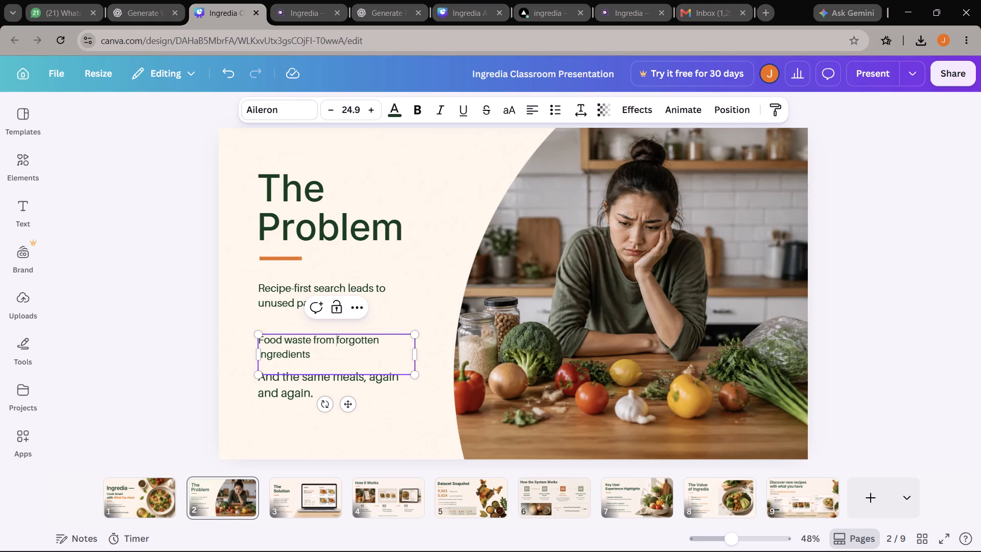
# Move the food waste bullet up so it sits directly beneath the recipe-first search bullet.
pyautogui.press('Up')
pyautogui.press('Up')
pyautogui.press('Up')
pyautogui.press('Up')
pyautogui.click(340, 353)
pyautogui.press('Up')
pyautogui.press('Up')
pyautogui.moveTo(351, 407); pyautogui.dragTo(354, 397)
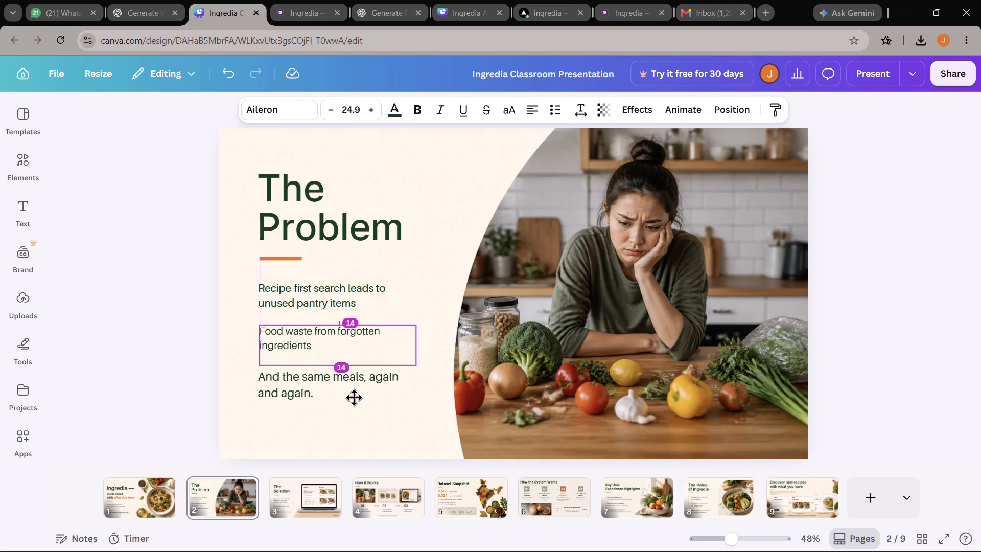
pyautogui.moveTo(354, 397); pyautogui.dragTo(352, 386)
pyautogui.click(170, 392)
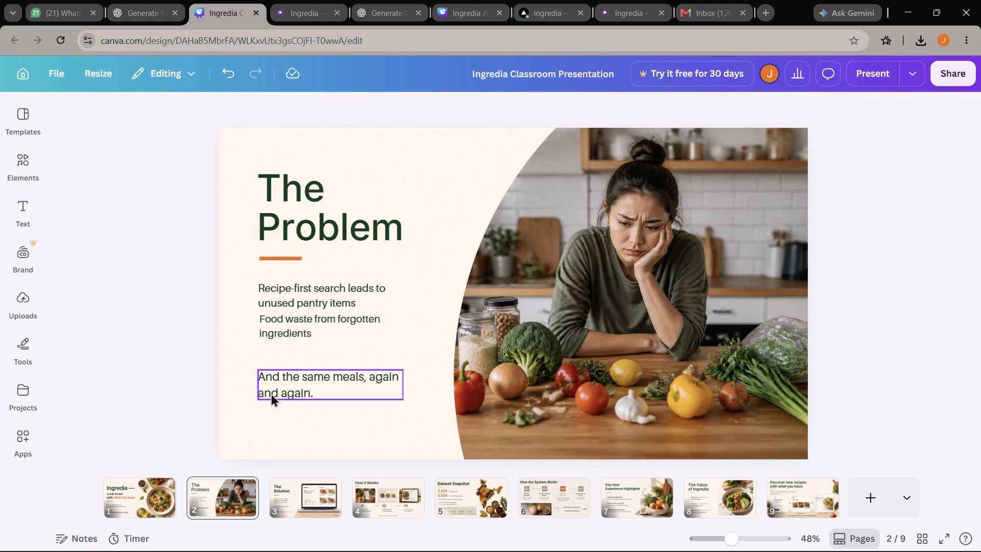
pyautogui.click(294, 383)
pyautogui.click(454, 6)
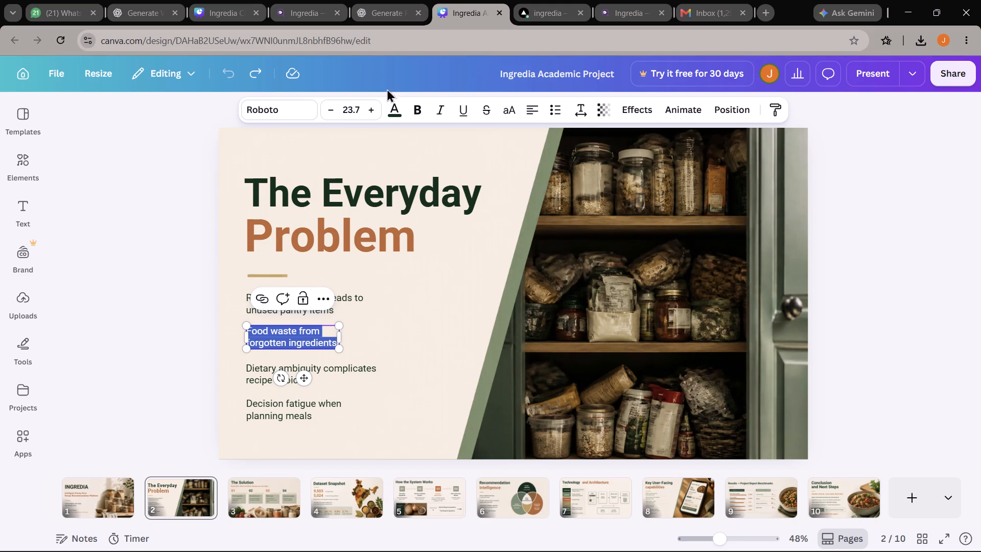
pyautogui.click(342, 365)
pyautogui.doubleClick(342, 365)
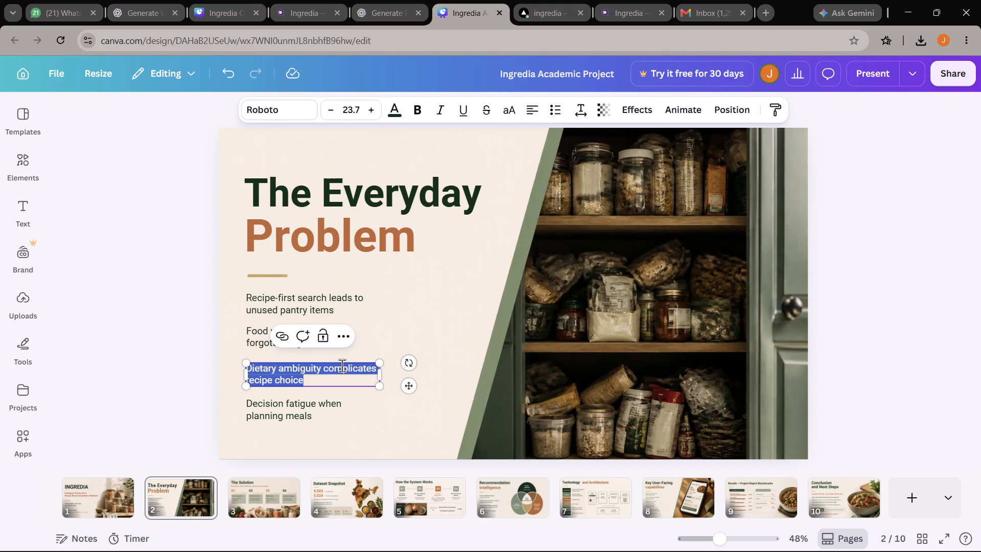
pyautogui.hotkey('ctrl', 'c')
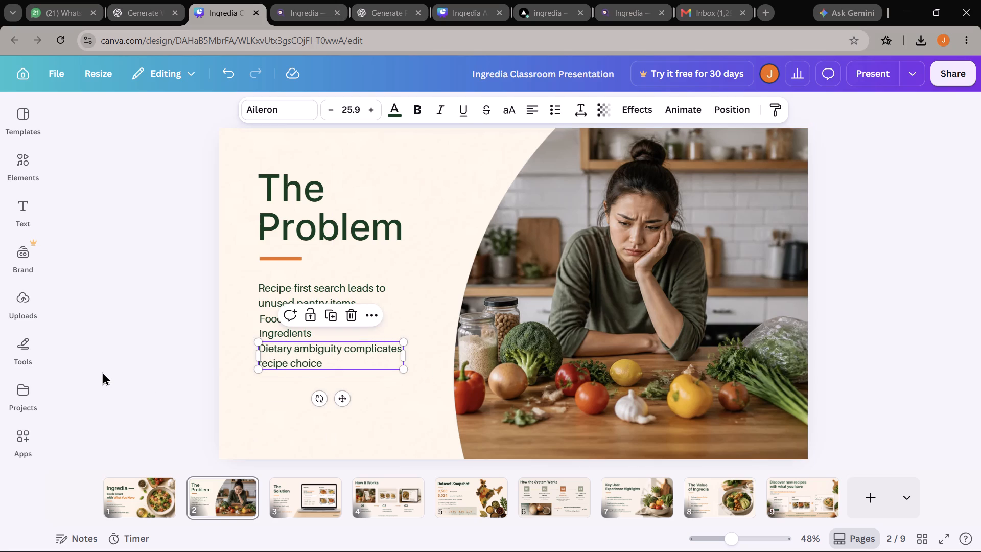
pyautogui.click(102, 372)
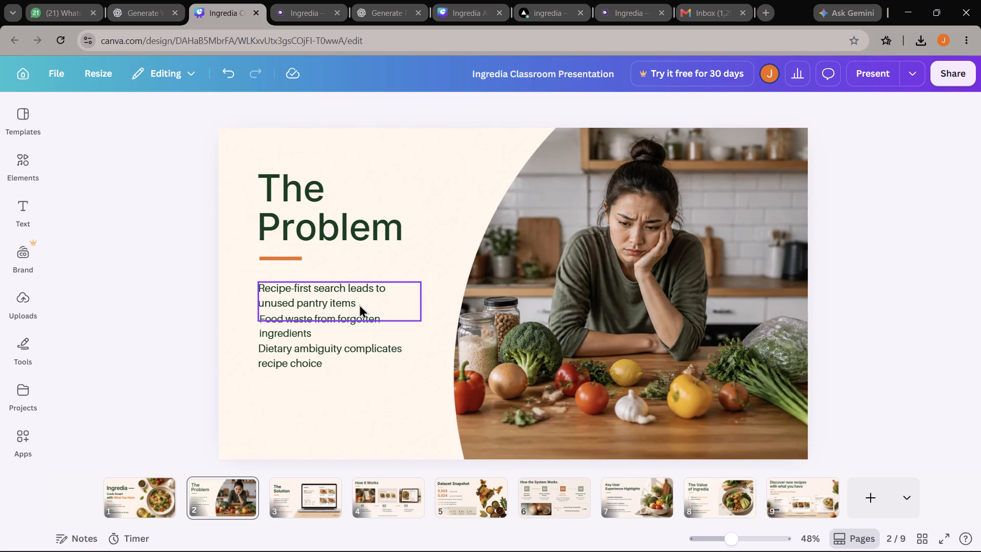
# Nudge the food waste bullet down slightly to open a gap below the recipe-first search bullet.
pyautogui.click(300, 329)
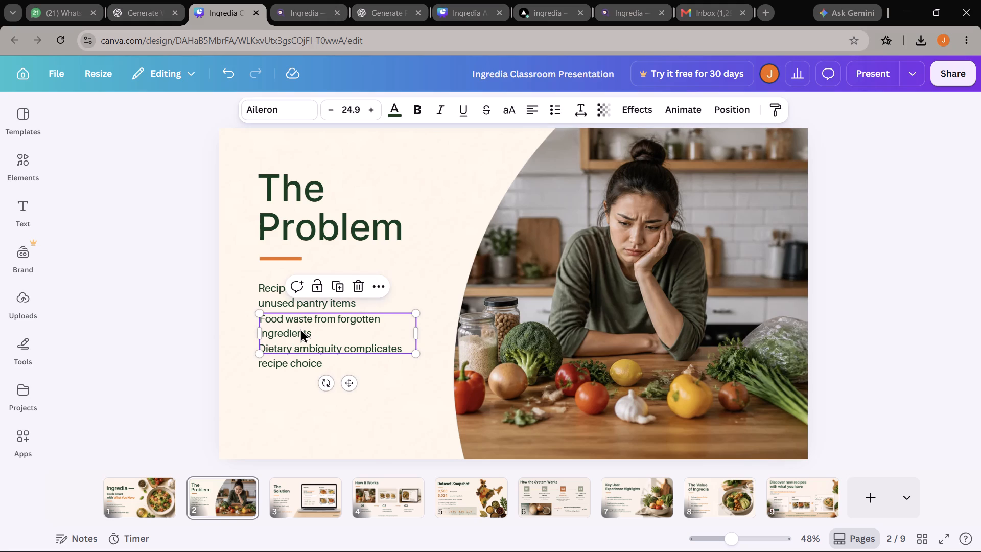
pyautogui.press('Down')
pyautogui.press('Down')
pyautogui.press('Down')
pyautogui.press('Down')
pyautogui.press('Down')
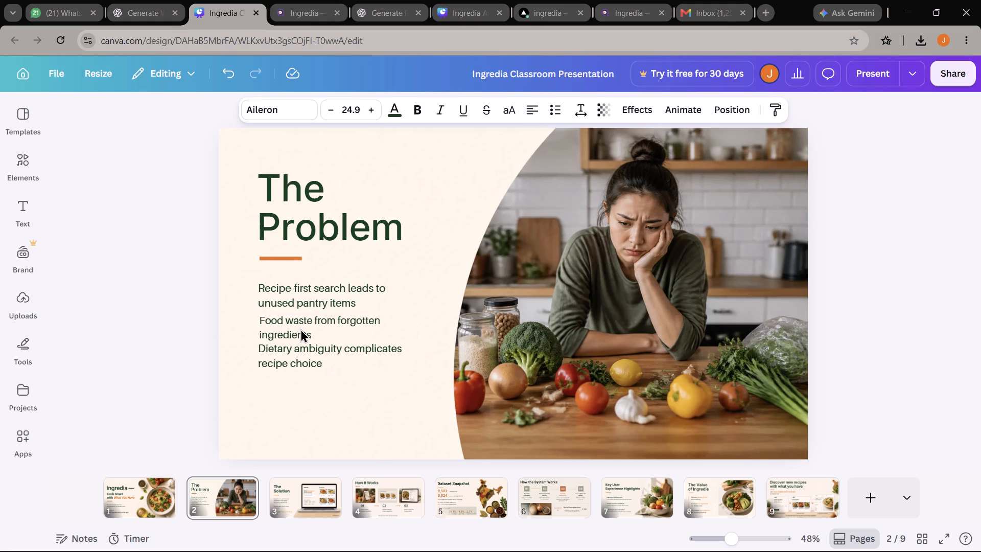
pyautogui.press('Down')
pyautogui.press('Down')
pyautogui.press('Down')
pyautogui.press('Down')
pyautogui.press('Down')
# Nudge the dietary ambiguity bullet down slightly to separate it from the food waste bullet.
pyautogui.click(298, 361)
pyautogui.press('Down')
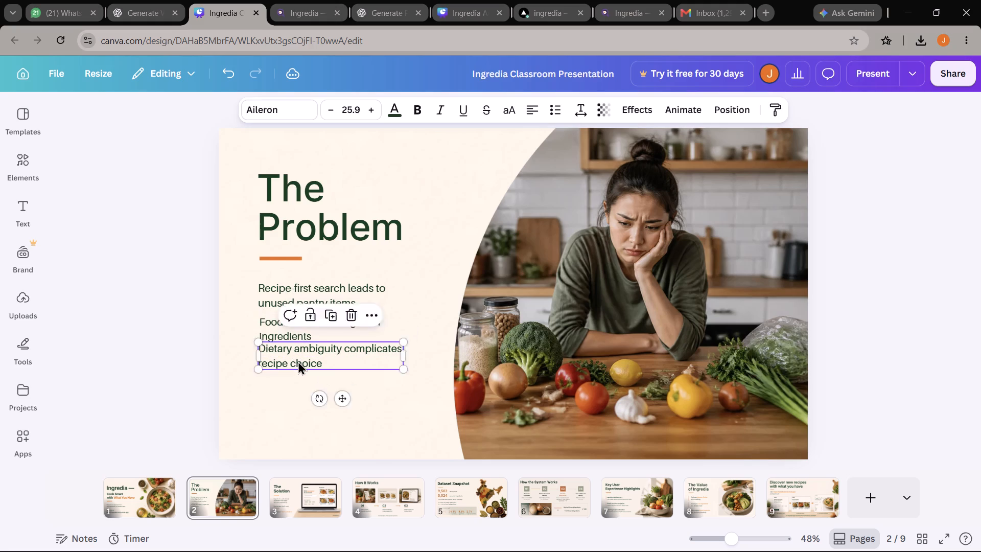
pyautogui.press('Down')
pyautogui.press('Down')
pyautogui.press('Down')
pyautogui.press('Down')
pyautogui.press('Down')
pyautogui.press('Down')
pyautogui.press('Down')
pyautogui.press('Down')
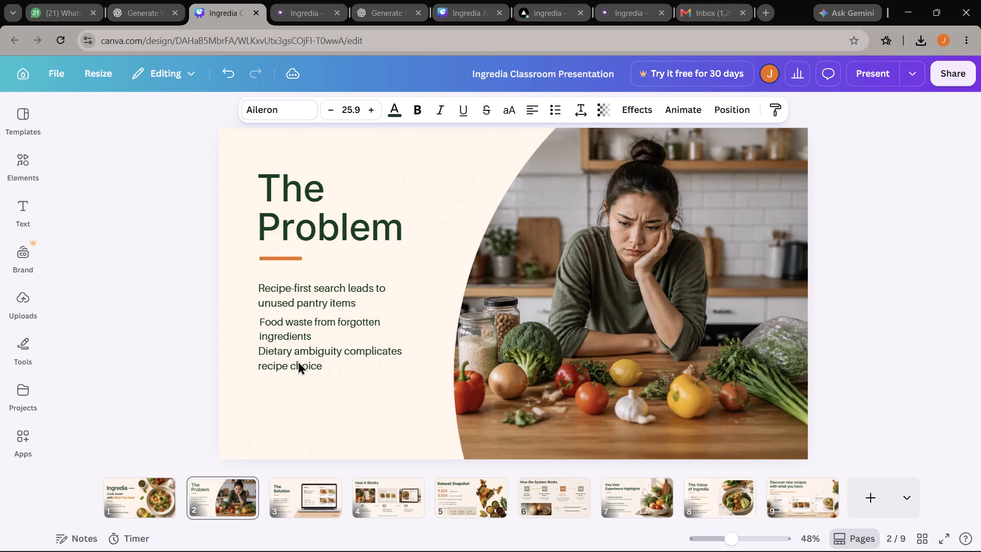
pyautogui.press('Down')
pyautogui.press('Down')
pyautogui.press('Down')
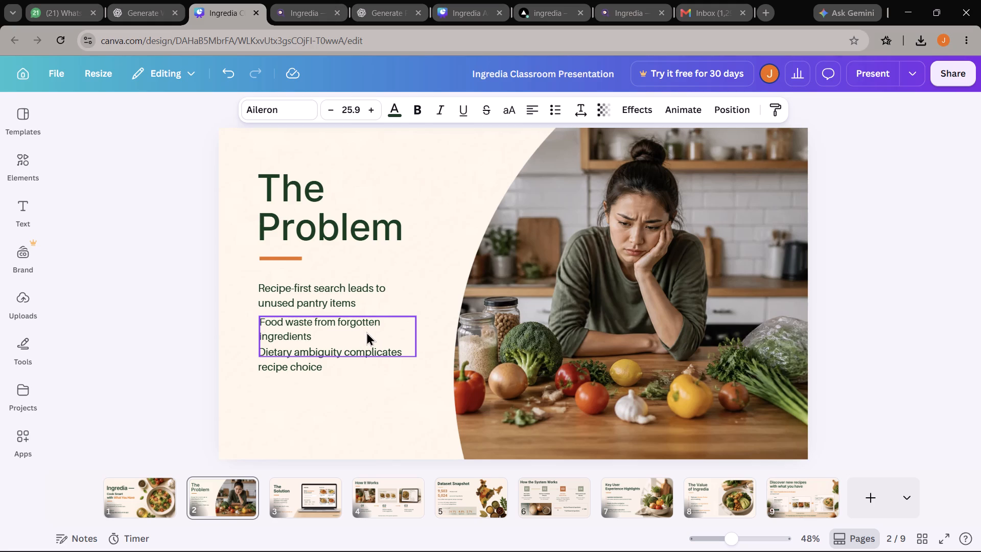
pyautogui.press('Down')
pyautogui.press('Down')
pyautogui.press('Down')
pyautogui.press('Down')
pyautogui.press('Down')
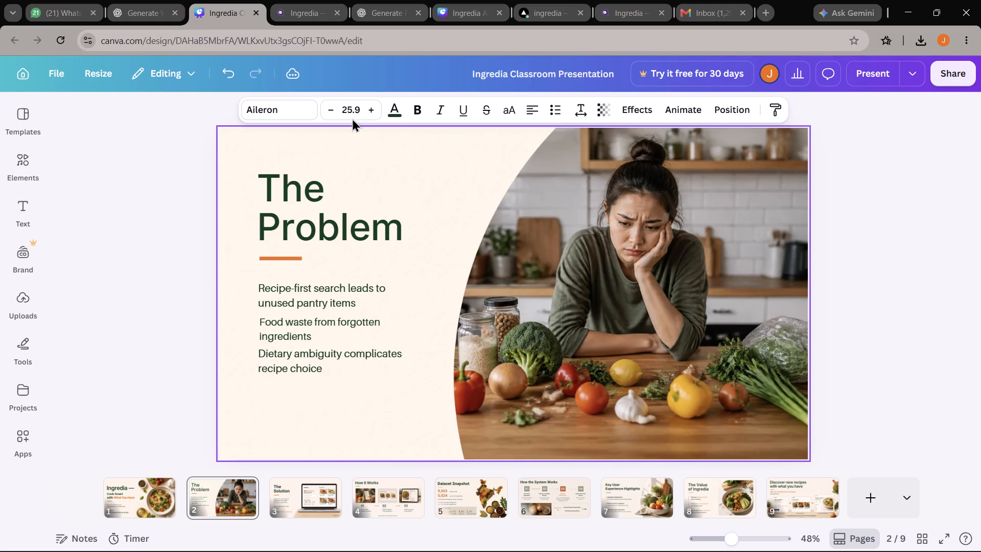
# Copy "Decision fatigue when planning meals" from the Academic Project deck into the Classroom Presentation's The Problem slide as new text.
pyautogui.click(439, 0)
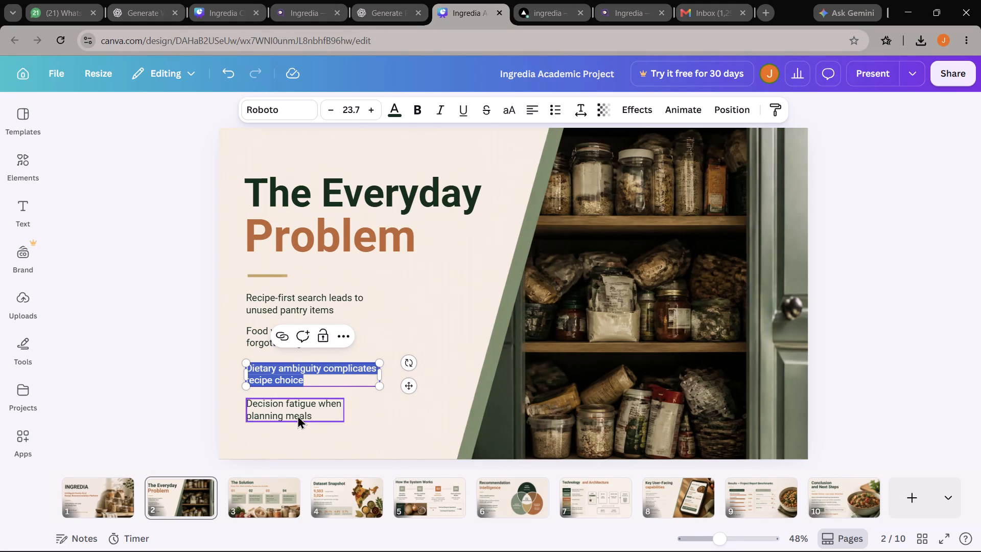
pyautogui.click(297, 415)
pyautogui.doubleClick(297, 415)
pyautogui.hotkey('ctrl', 'a')
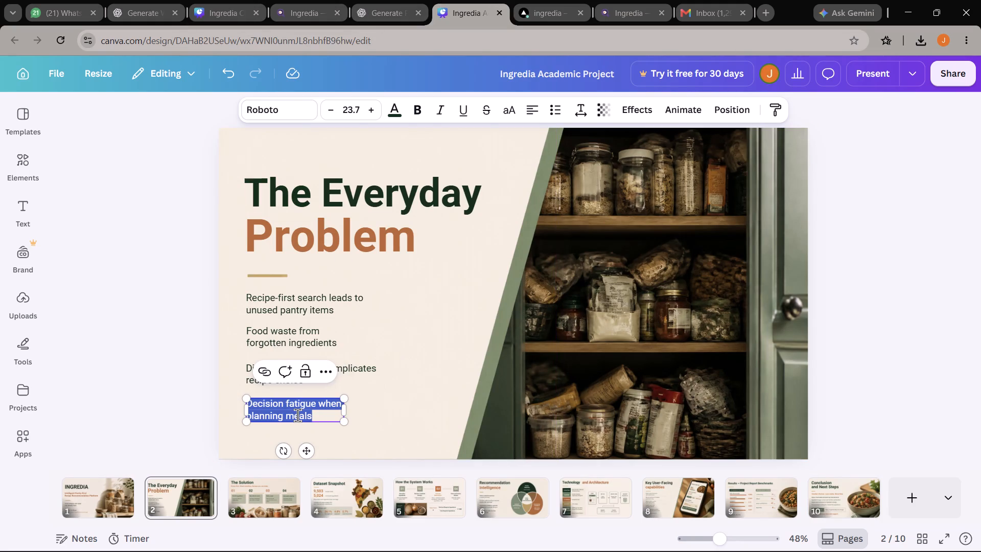
pyautogui.hotkey('ctrl', 'c')
pyautogui.click(224, 1)
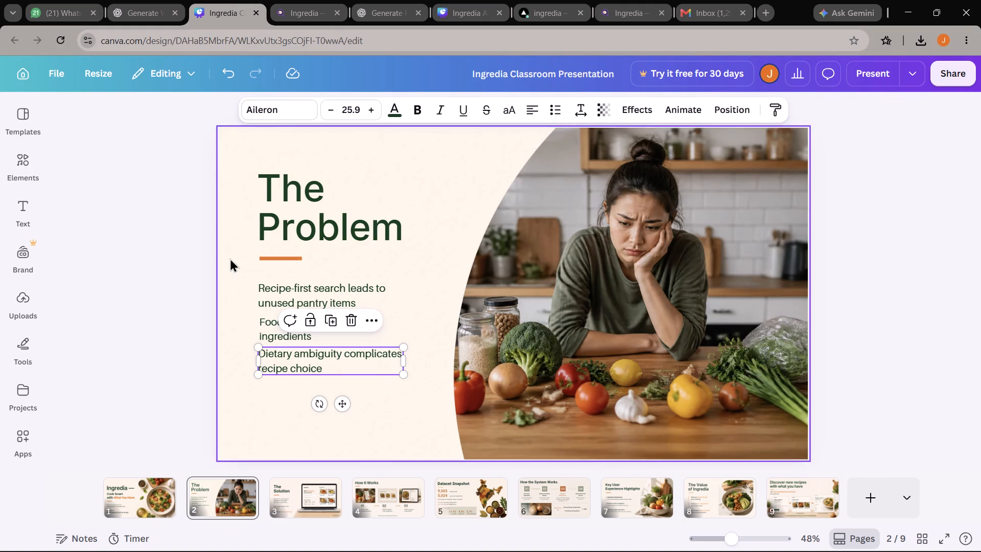
pyautogui.click(289, 403)
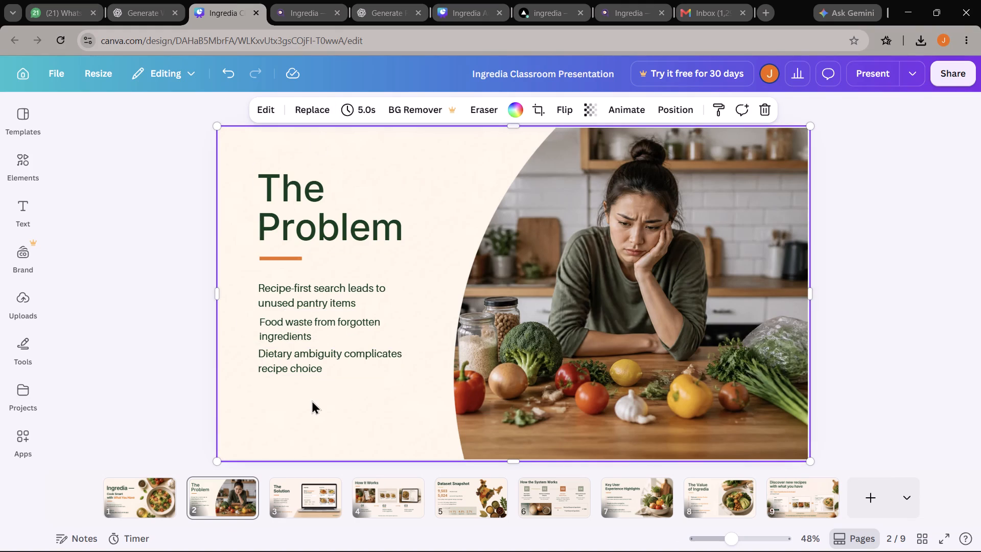
pyautogui.hotkey('ctrl', 'v')
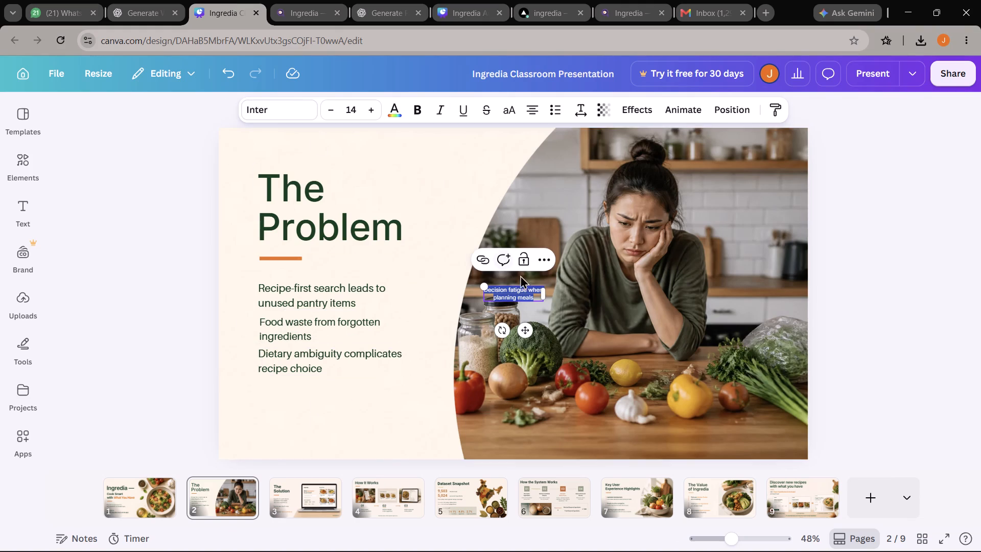
# Place the decision fatigue text beneath the dietary ambiguity bullet, flush with its left edge, and widen its text box to about the same width.
pyautogui.moveTo(527, 332); pyautogui.dragTo(291, 429)
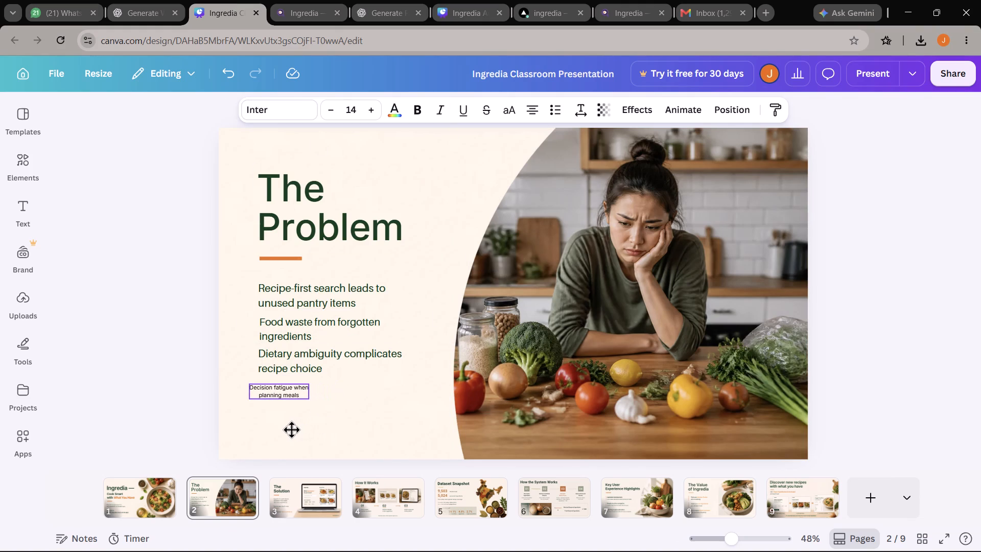
pyautogui.moveTo(291, 429); pyautogui.dragTo(302, 428)
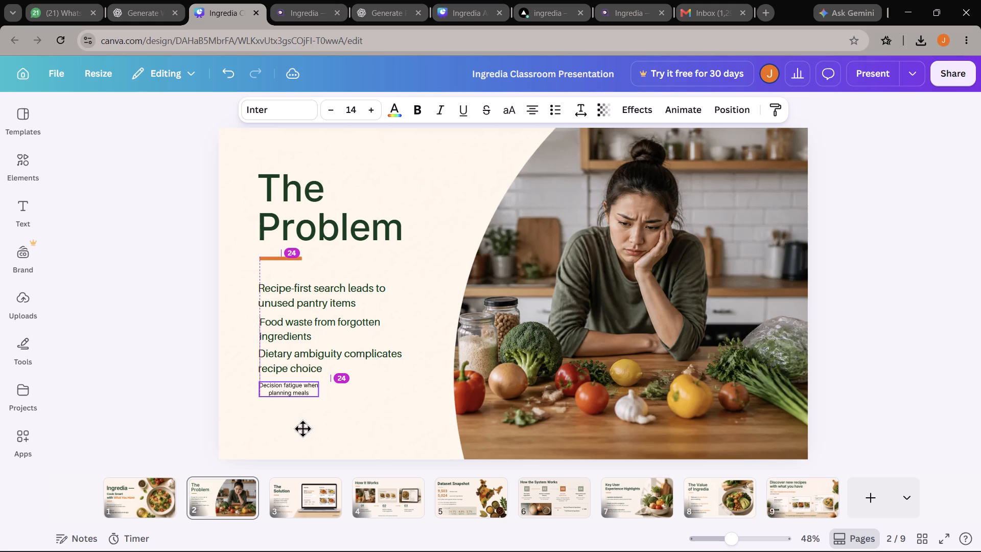
pyautogui.moveTo(302, 428); pyautogui.dragTo(300, 429)
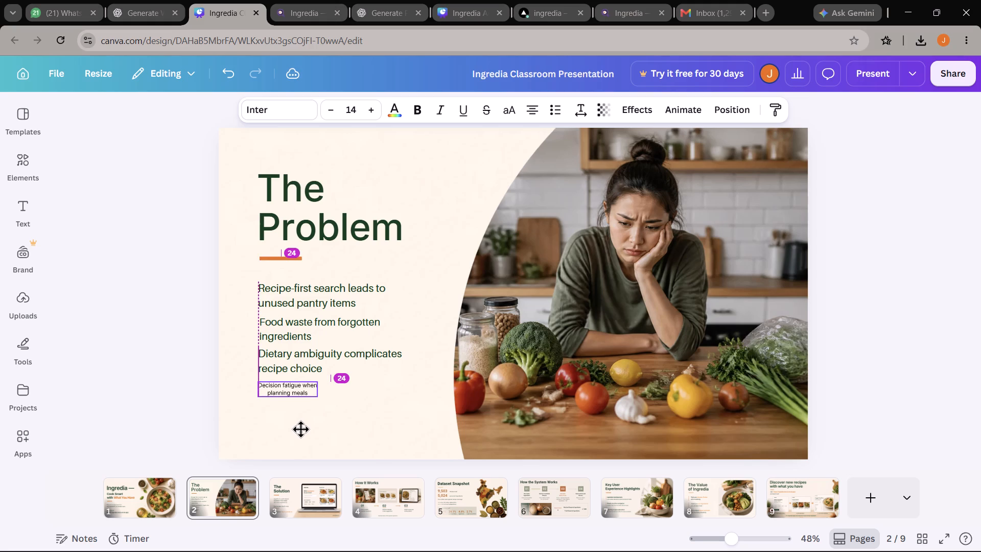
pyautogui.moveTo(300, 429); pyautogui.dragTo(300, 425)
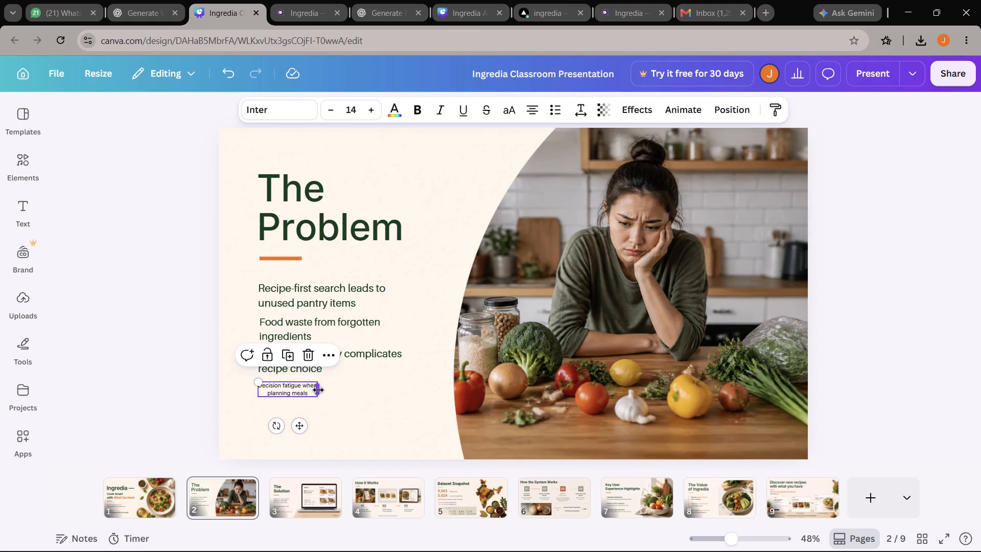
pyautogui.moveTo(318, 390); pyautogui.dragTo(401, 384)
# Set the decision fatigue text to font size 26 and left-align it.
pyautogui.doubleClick(354, 386)
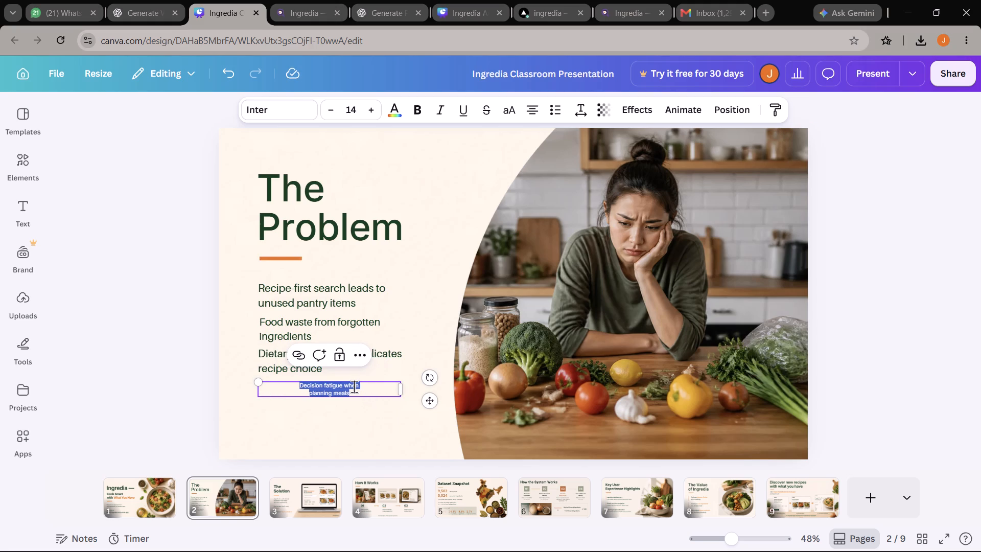
pyautogui.tripleClick(370, 115)
pyautogui.tripleClick(370, 115)
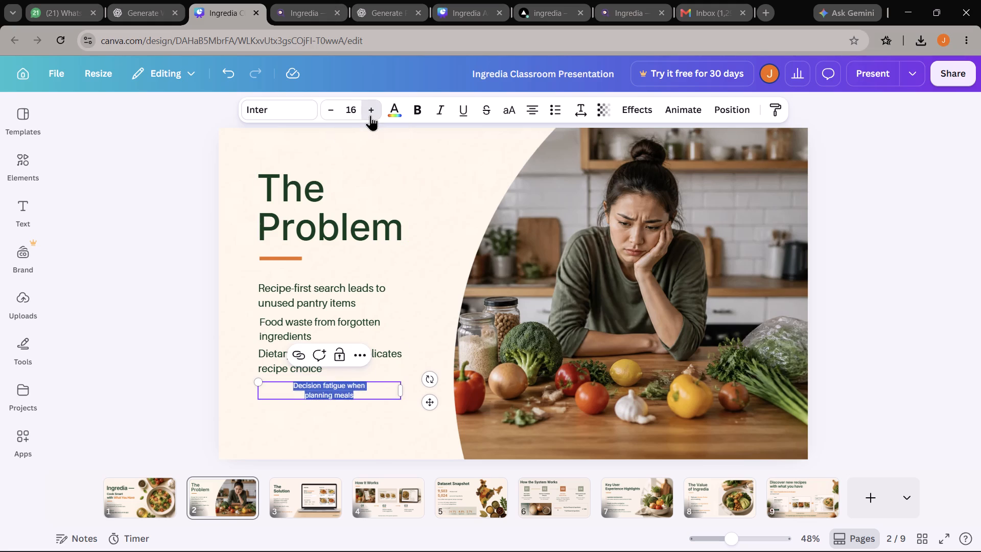
pyautogui.tripleClick(370, 115)
pyautogui.click(370, 115)
pyautogui.click(370, 115)
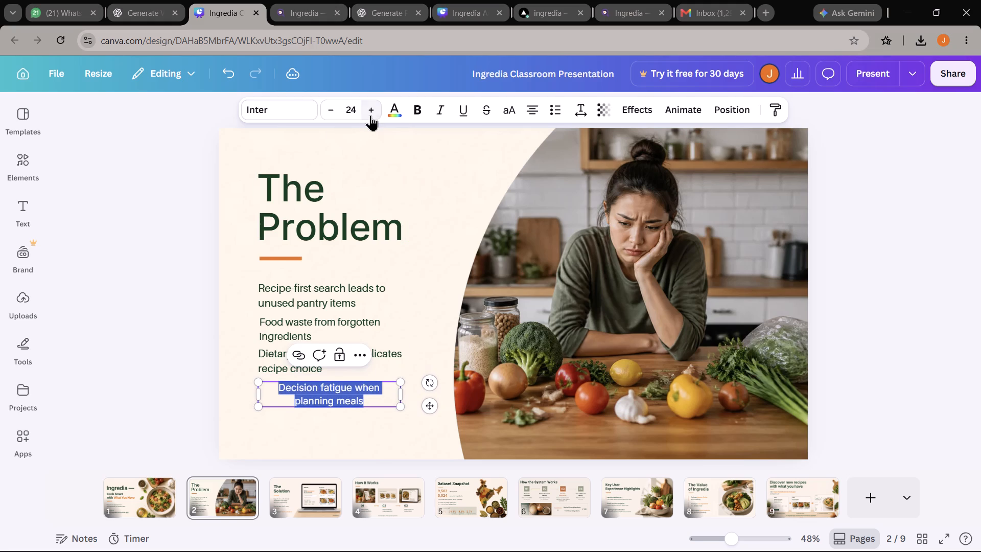
pyautogui.click(370, 115)
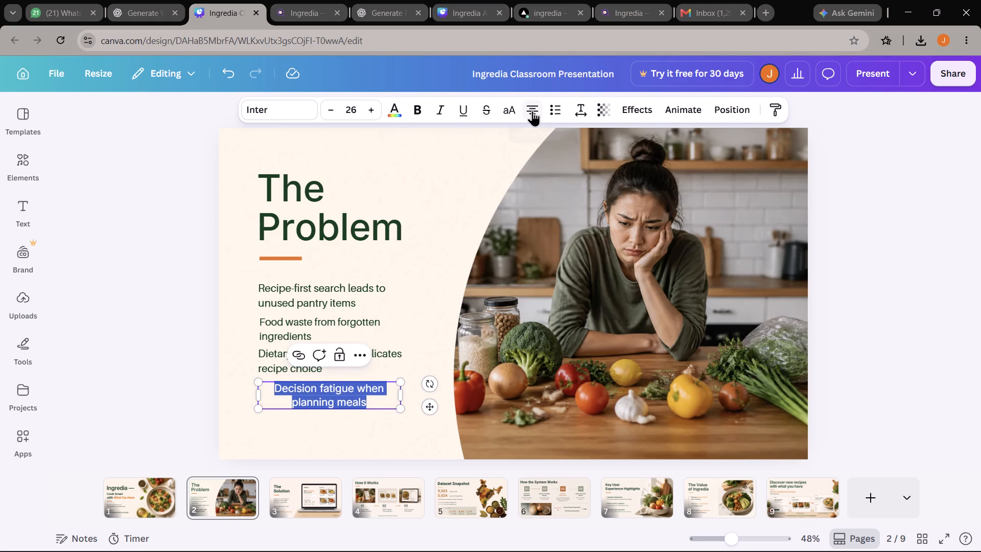
pyautogui.click(532, 110)
pyautogui.click(172, 334)
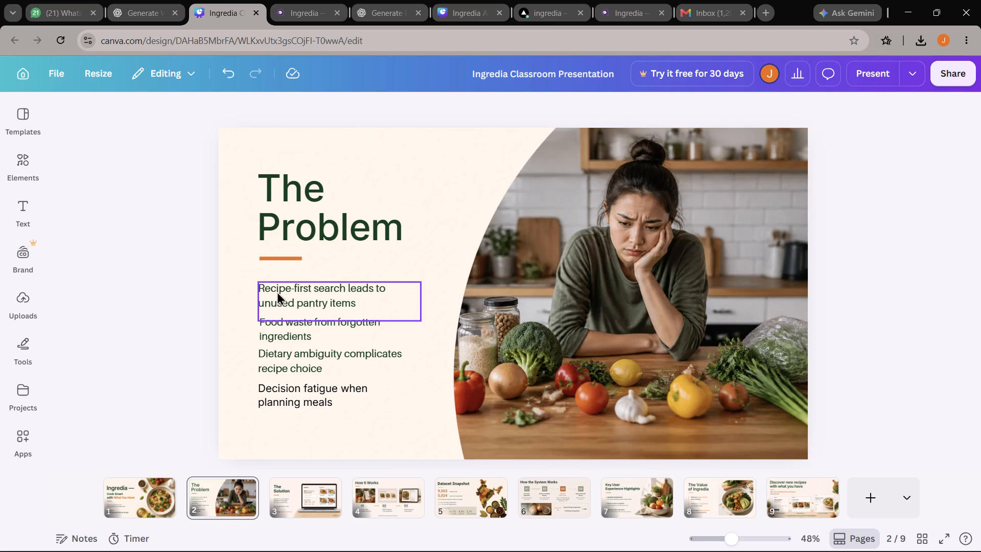
pyautogui.click(132, 311)
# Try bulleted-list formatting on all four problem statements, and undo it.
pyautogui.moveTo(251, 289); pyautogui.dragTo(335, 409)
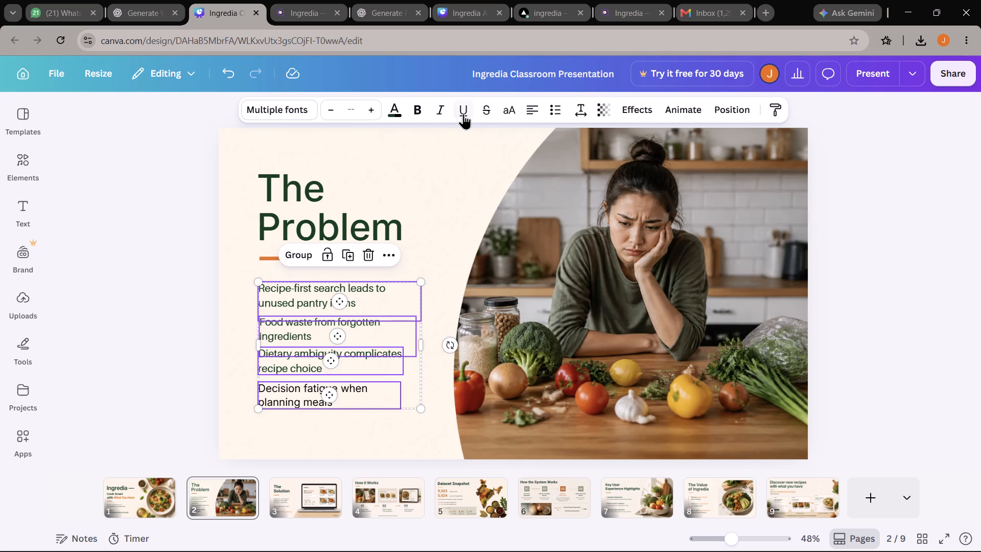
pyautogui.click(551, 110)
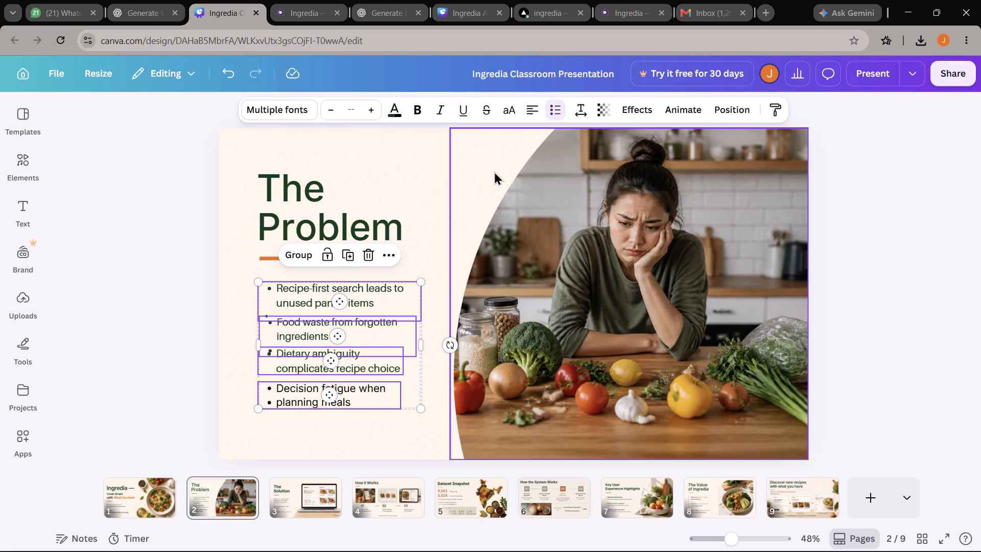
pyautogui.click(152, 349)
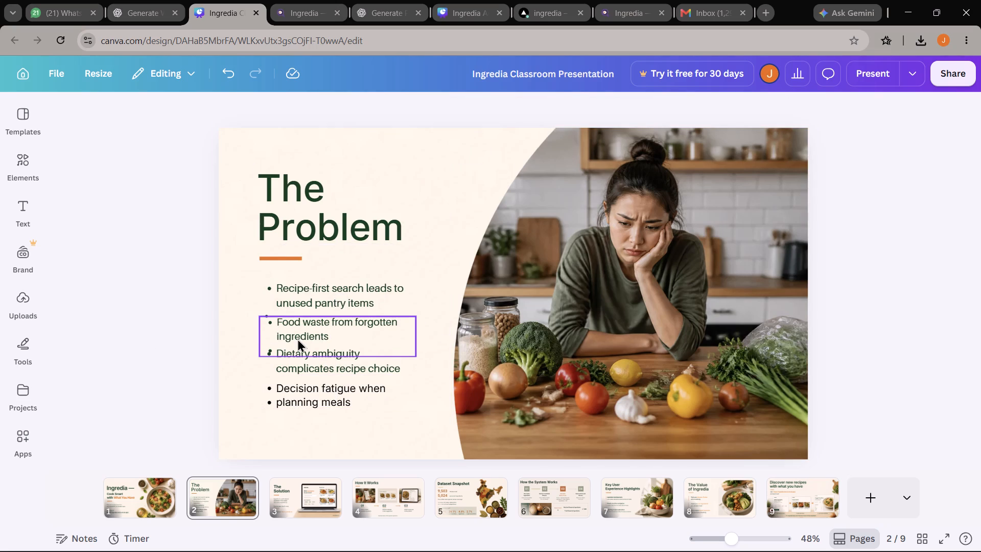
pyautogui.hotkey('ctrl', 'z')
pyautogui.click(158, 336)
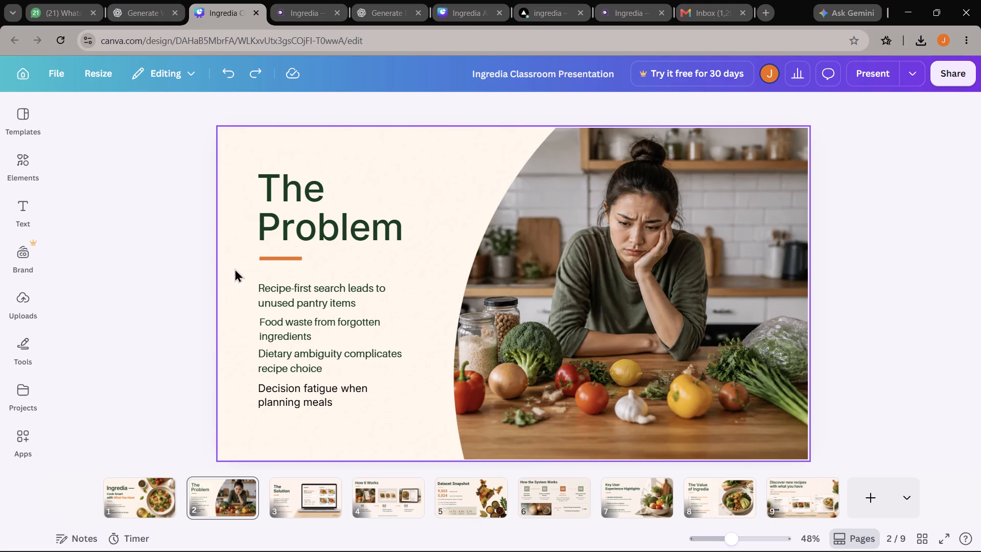
# Widen the text boxes of all four problem statements slightly toward the photo.
pyautogui.moveTo(243, 284); pyautogui.dragTo(351, 454)
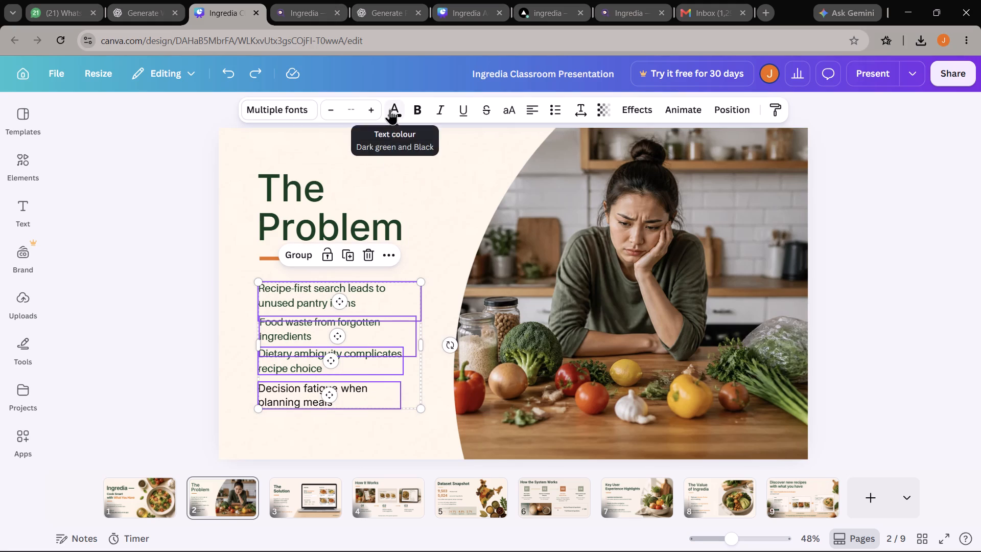
pyautogui.moveTo(418, 344); pyautogui.dragTo(436, 344)
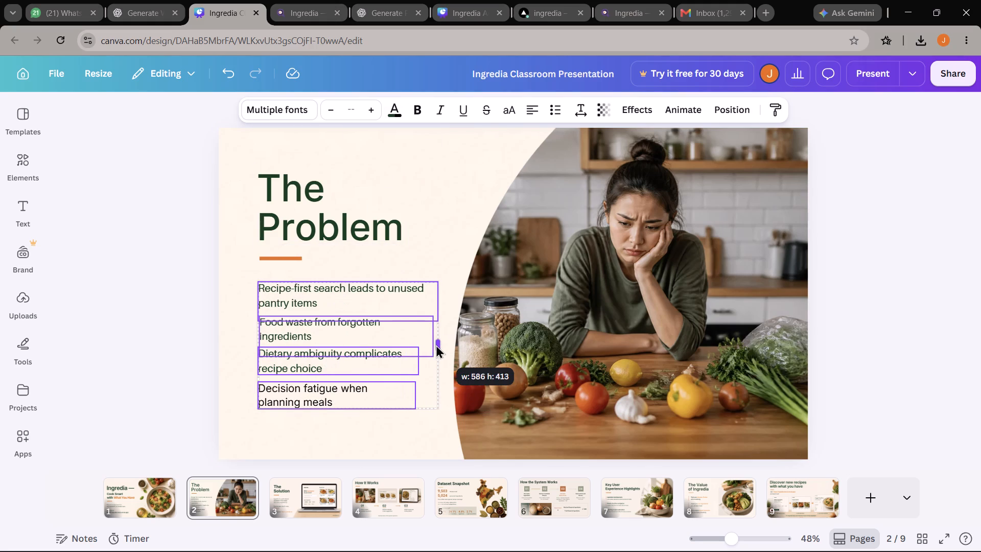
pyautogui.moveTo(436, 344); pyautogui.dragTo(432, 344)
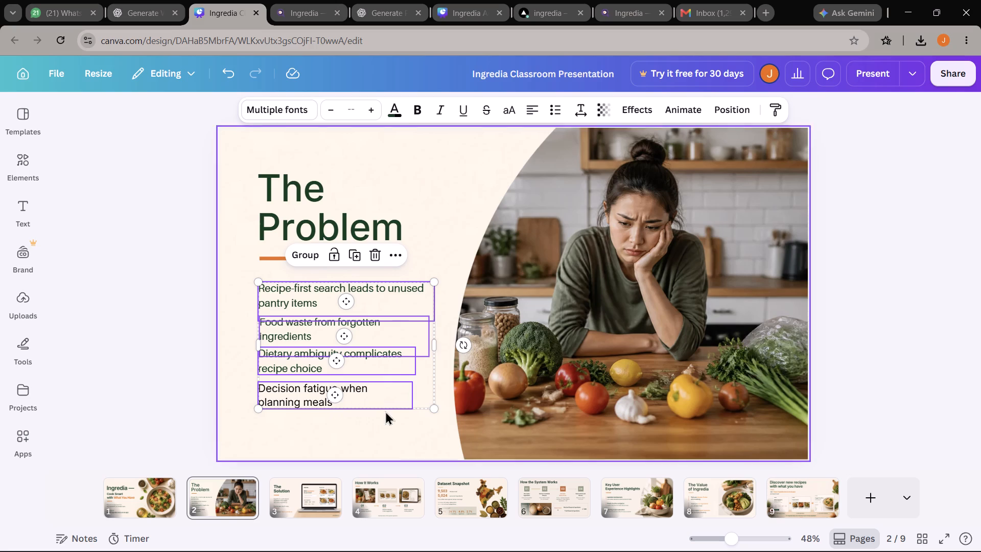
pyautogui.click(336, 356)
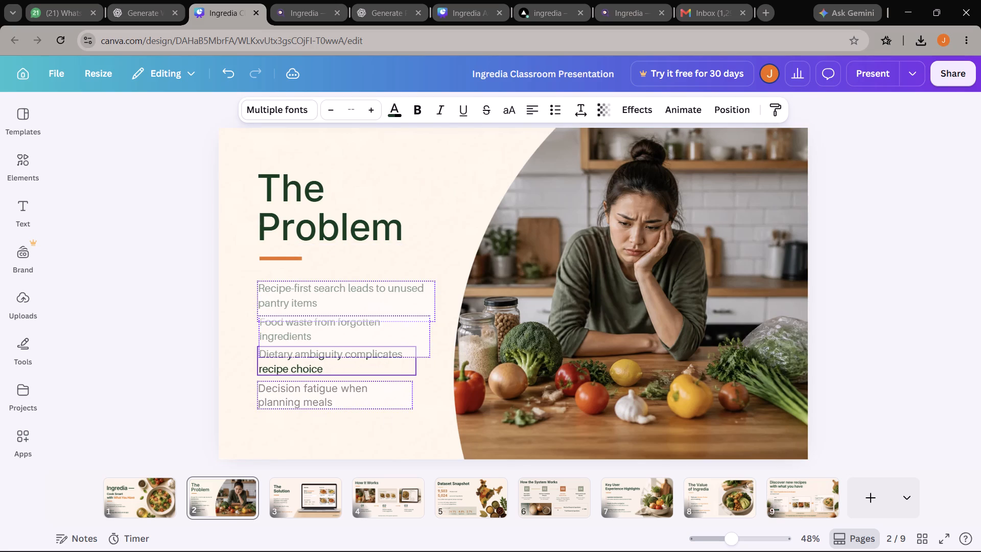
pyautogui.click(403, 364)
pyautogui.click(433, 343)
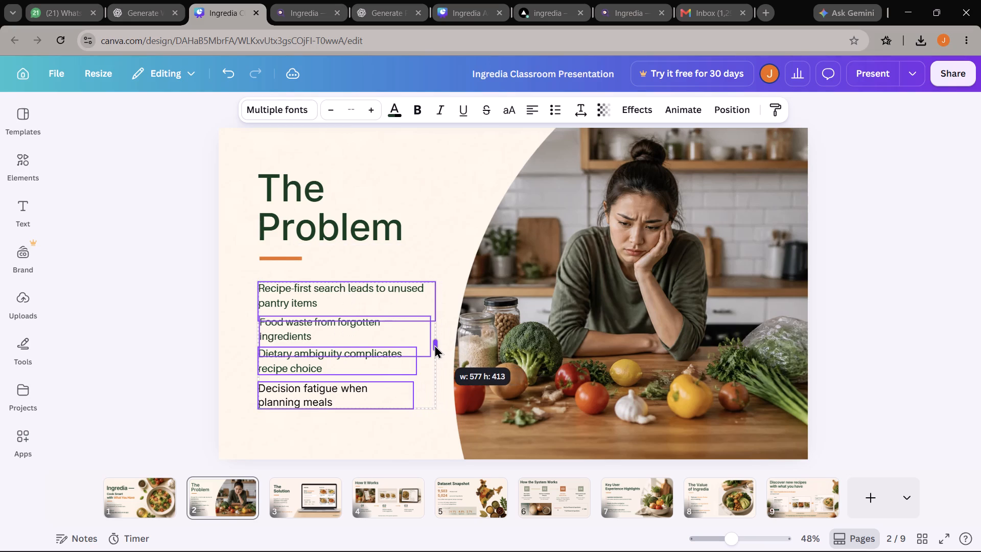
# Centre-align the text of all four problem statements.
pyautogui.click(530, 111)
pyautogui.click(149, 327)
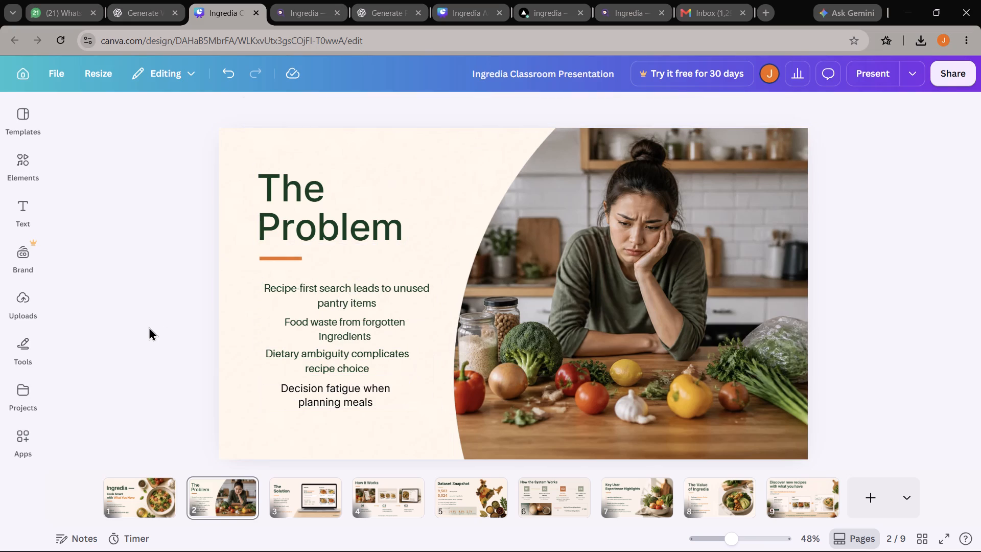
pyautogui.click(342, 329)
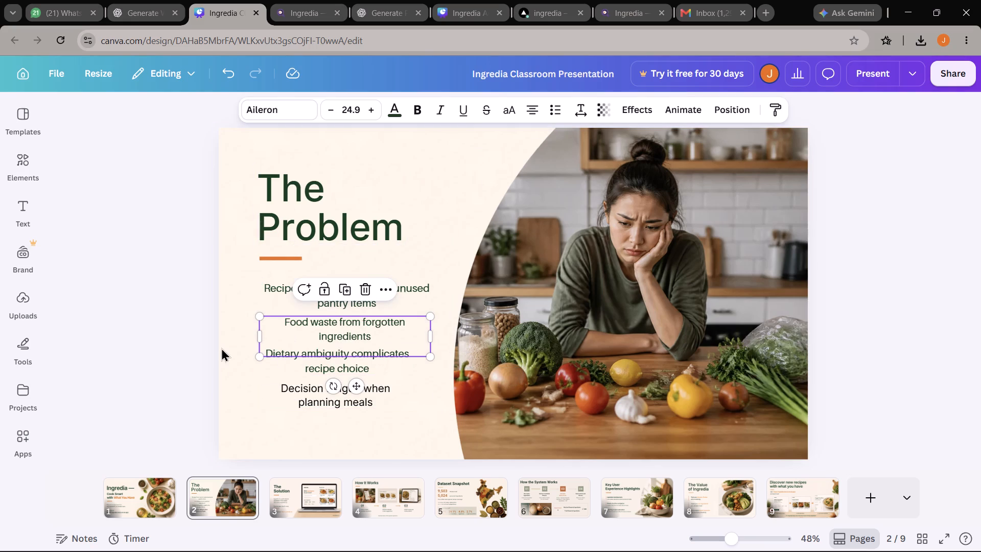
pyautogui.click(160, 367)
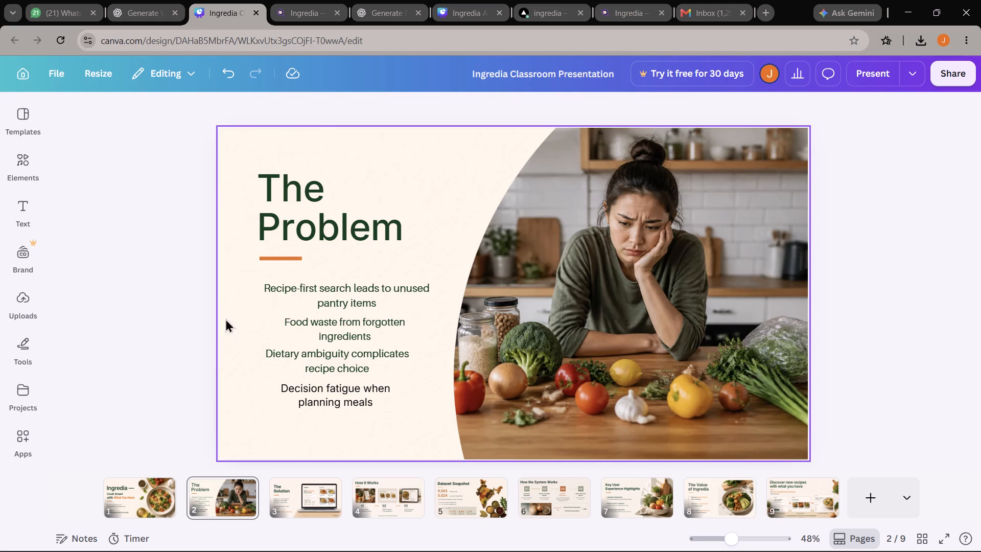
# Format all four problem statements as bulleted lists.
pyautogui.moveTo(238, 285); pyautogui.dragTo(288, 360)
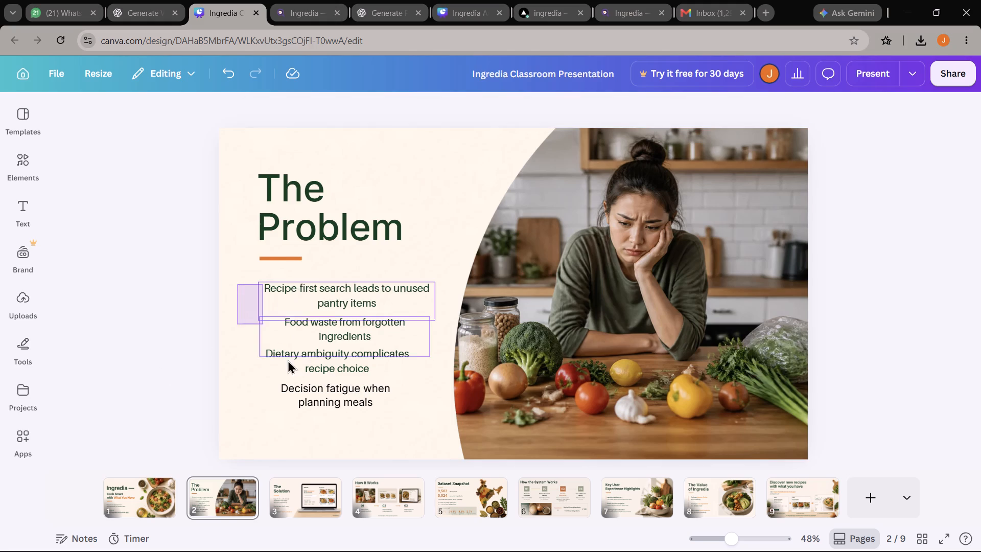
pyautogui.moveTo(288, 360); pyautogui.dragTo(378, 425)
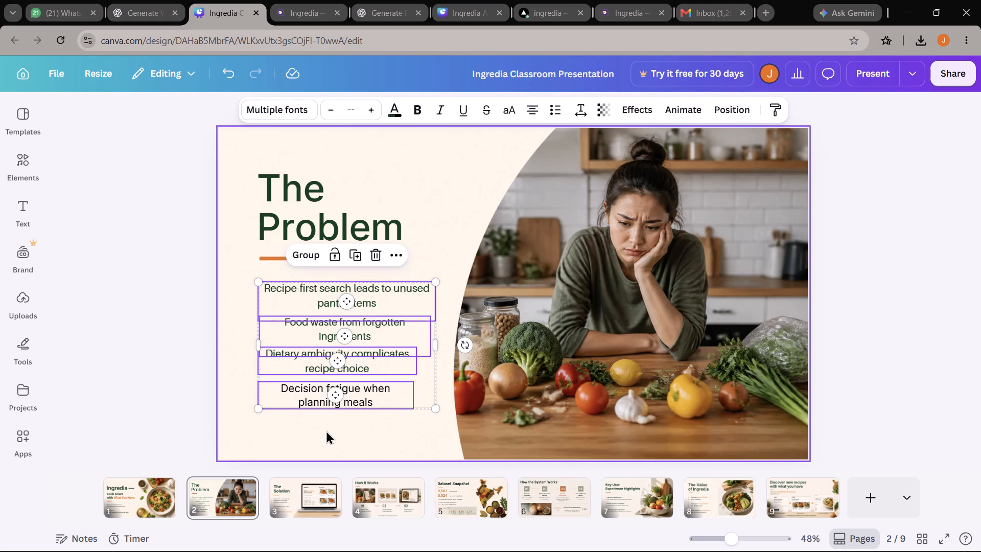
pyautogui.click(553, 114)
pyautogui.click(165, 361)
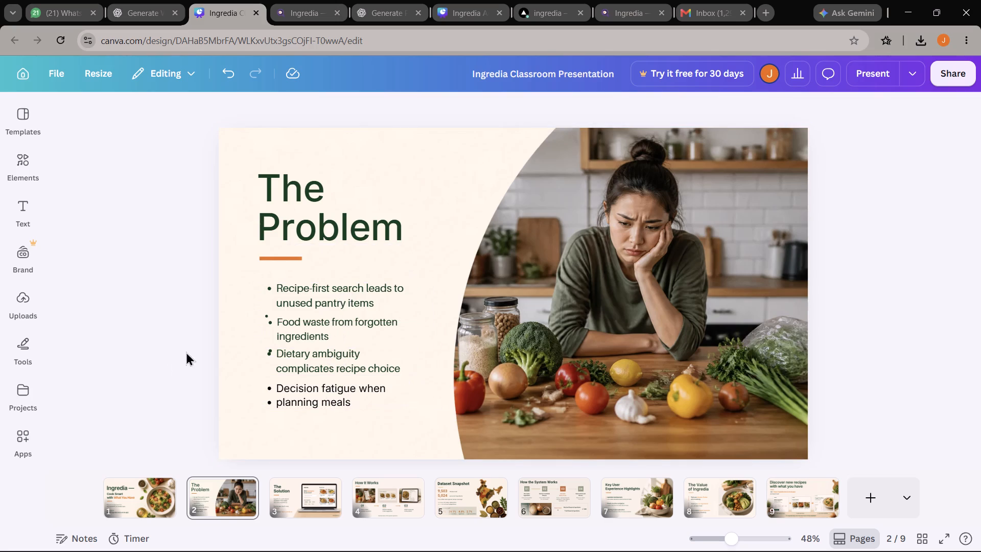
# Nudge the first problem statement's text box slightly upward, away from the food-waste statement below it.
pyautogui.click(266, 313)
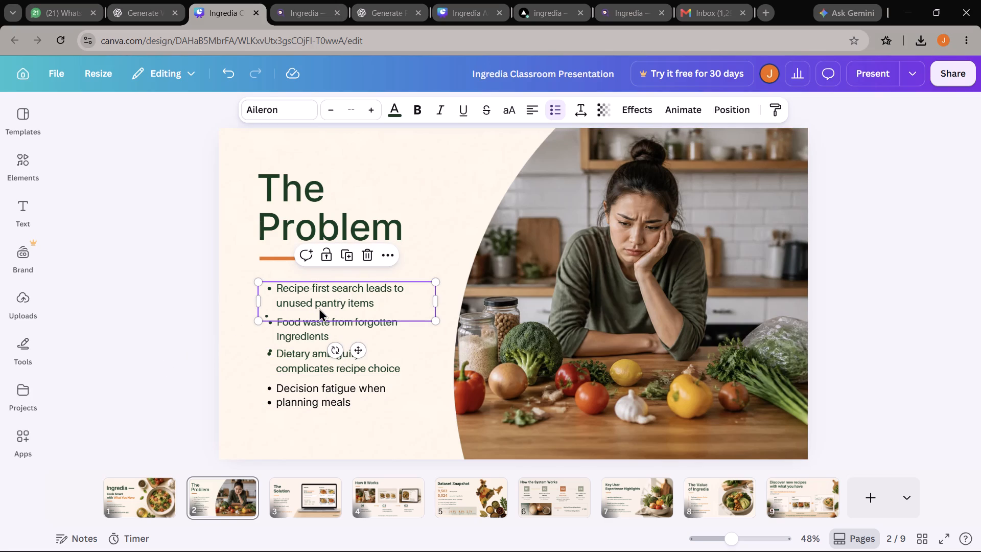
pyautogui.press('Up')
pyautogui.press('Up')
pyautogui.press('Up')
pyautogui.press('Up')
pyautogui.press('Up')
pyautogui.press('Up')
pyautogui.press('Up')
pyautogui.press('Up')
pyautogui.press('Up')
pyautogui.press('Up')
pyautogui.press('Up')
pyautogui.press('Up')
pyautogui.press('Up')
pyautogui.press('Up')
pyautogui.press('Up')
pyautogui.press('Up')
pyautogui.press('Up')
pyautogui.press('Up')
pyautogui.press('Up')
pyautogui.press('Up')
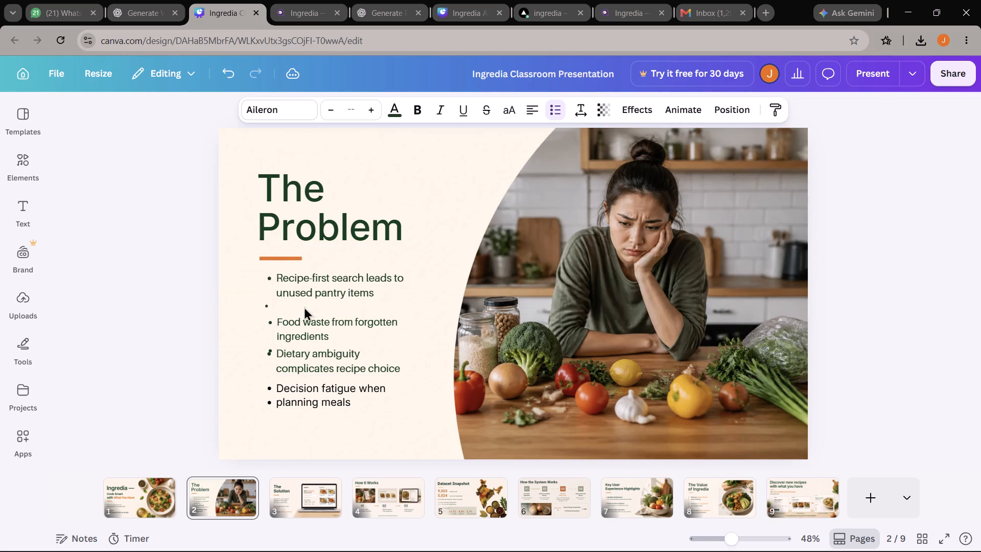
# Undo the upward move of the first problem statement and delete the empty trailing bullet beneath it.
pyautogui.click(265, 303)
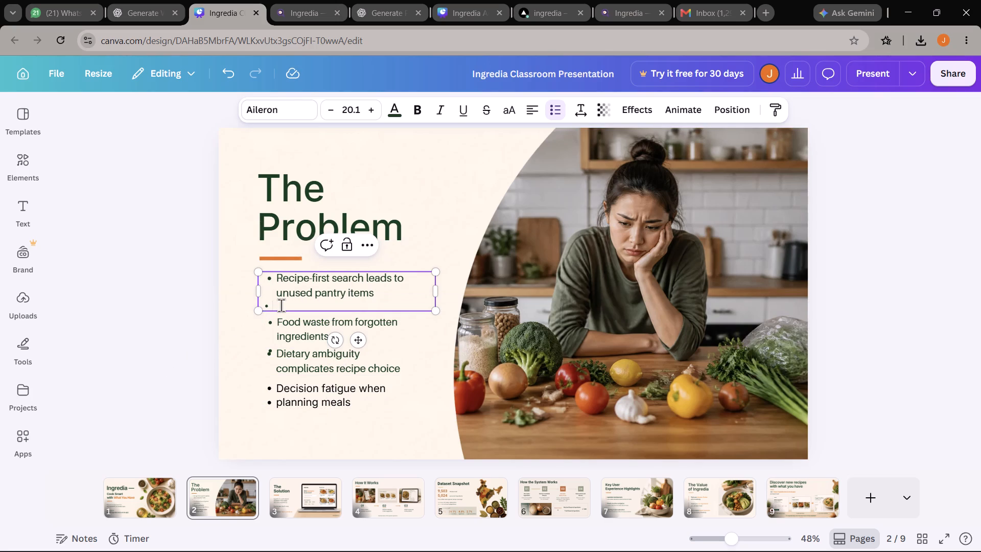
pyautogui.press('BackSpace')
pyautogui.press('BackSpace')
pyautogui.hotkey('ctrl', 'z')
pyautogui.hotkey('ctrl', 'z')
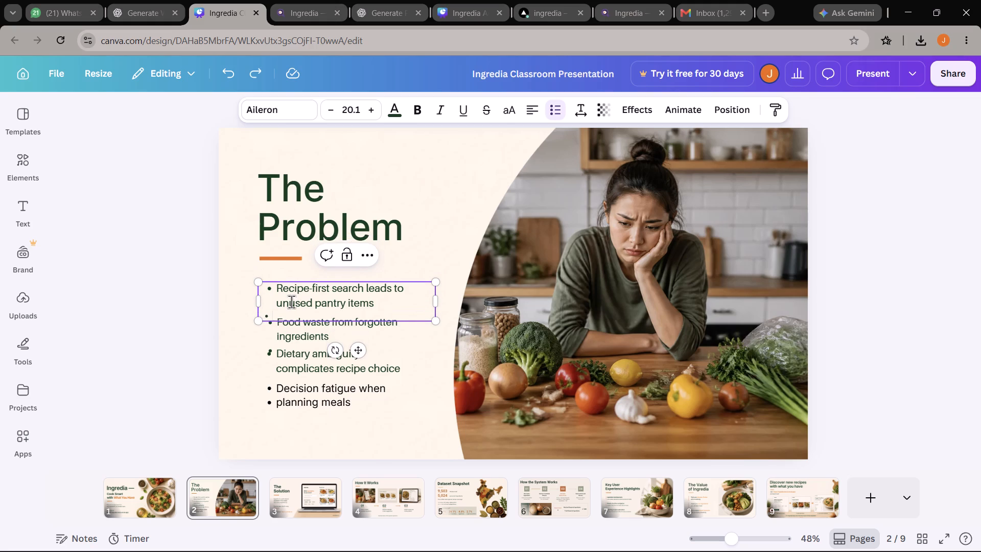
pyautogui.hotkey('ctrl', 'z')
pyautogui.hotkey('ctrl', 'y')
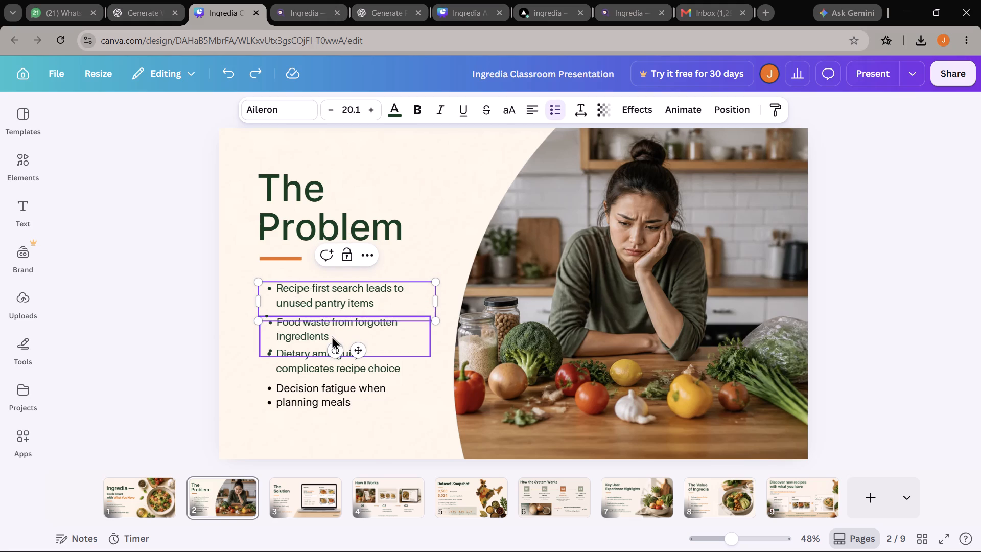
pyautogui.press('BackSpace')
# Delete the empty trailing bullet beneath the "Food waste from forgotten ingredients" statement.
pyautogui.click(300, 331)
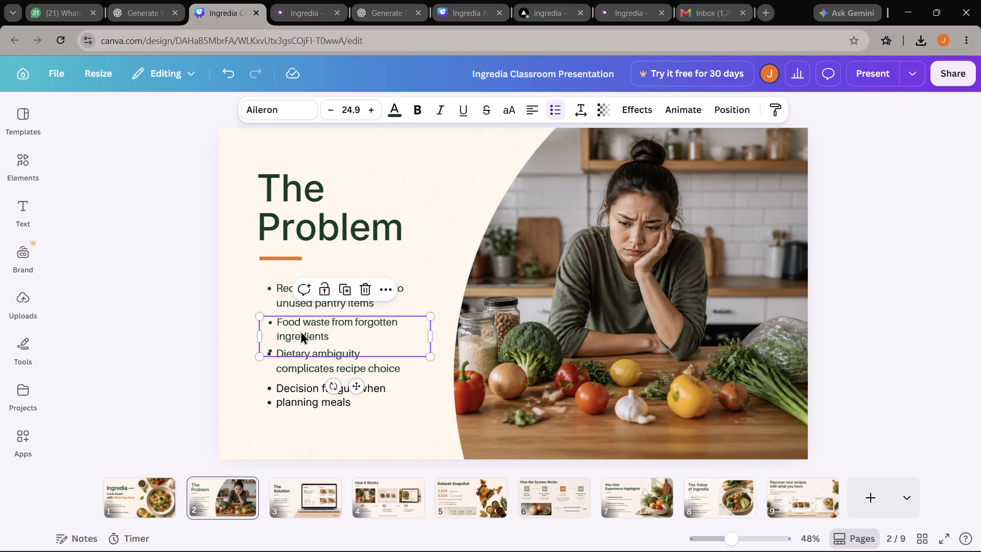
pyautogui.click(342, 333)
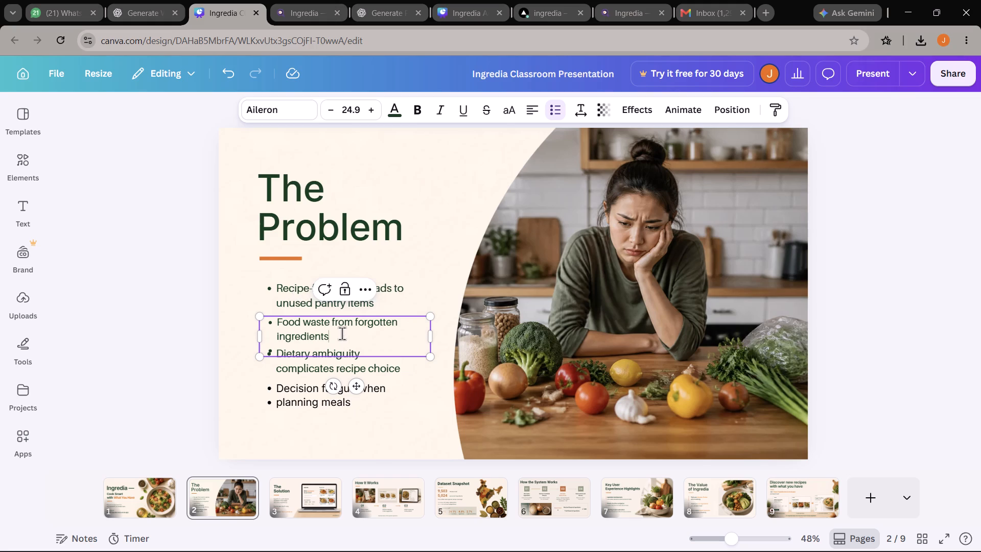
pyautogui.press('Down')
pyautogui.press('BackSpace')
pyautogui.press('BackSpace')
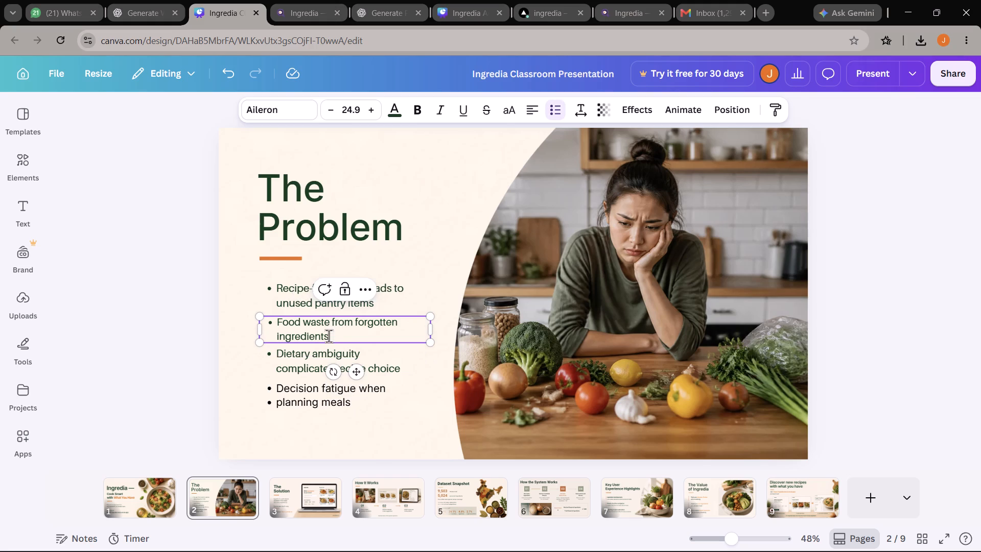
# Rework the last statement's two bullets into a single bullet reading "Decision fatigue when planning meal".
pyautogui.click(311, 359)
pyautogui.click(296, 391)
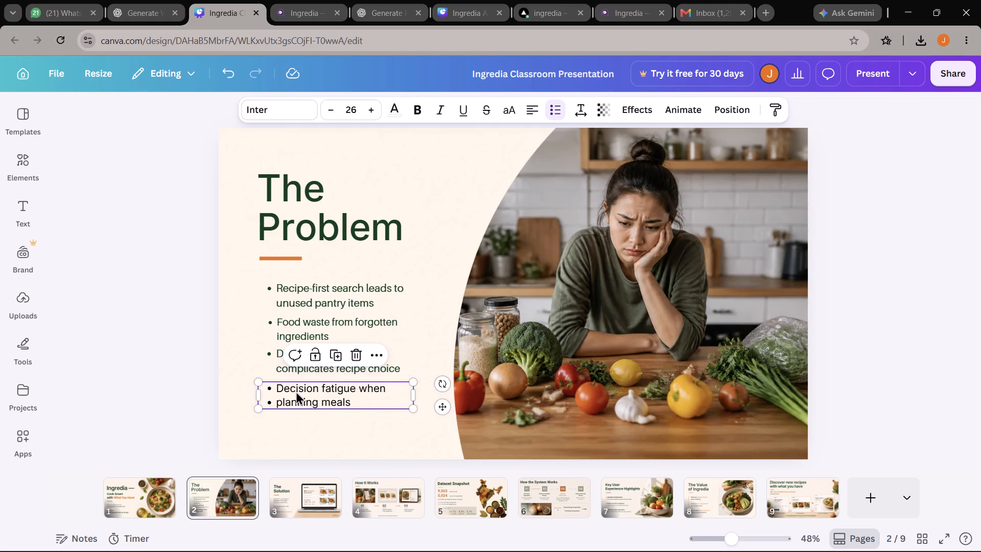
pyautogui.click(360, 398)
pyautogui.click(360, 398)
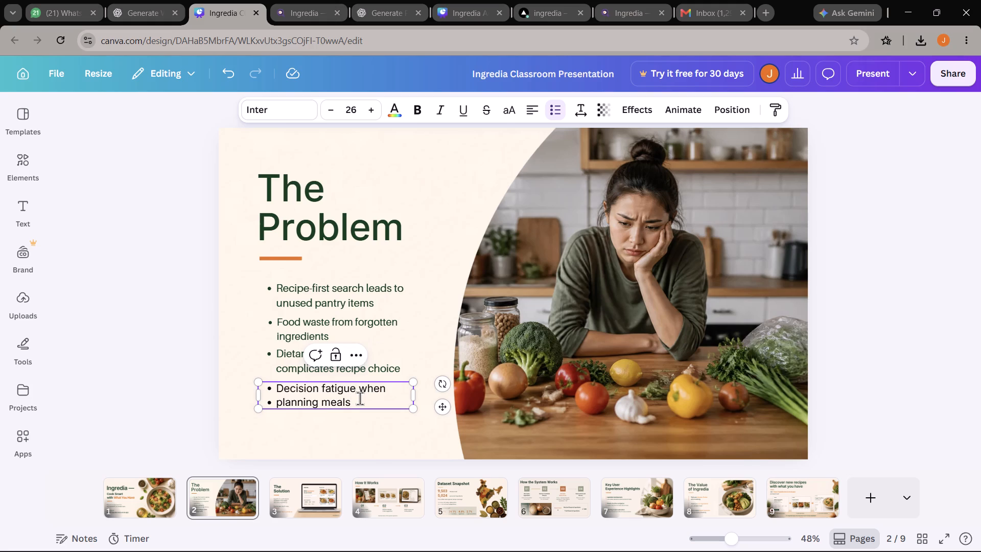
pyautogui.press('Return')
pyautogui.click(360, 398)
pyautogui.press('BackSpace')
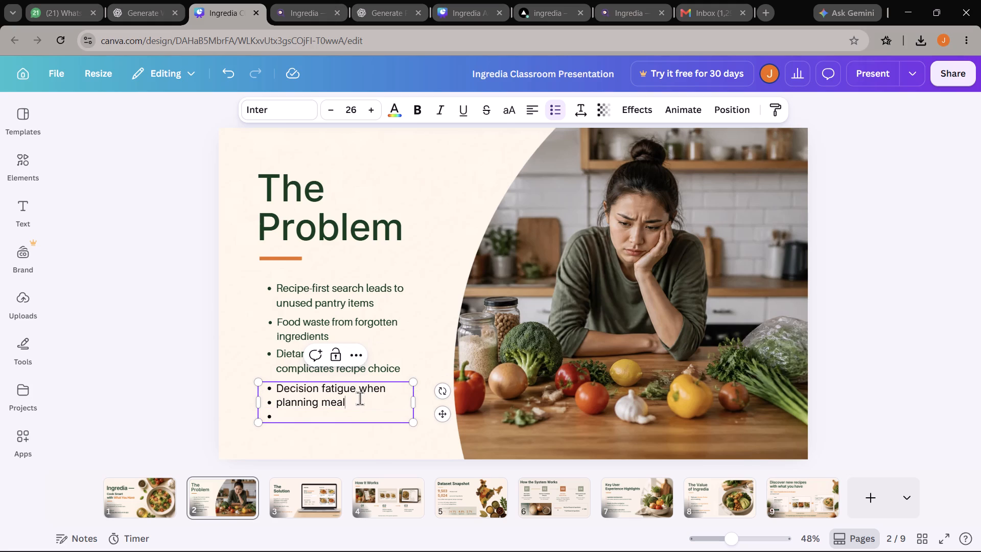
pyautogui.press('BackSpace')
pyautogui.press('BackSpace')
pyautogui.press('BackSpace')
pyautogui.press('BackSpace')
pyautogui.press('BackSpace')
pyautogui.press('BackSpace')
pyautogui.press('BackSpace')
pyautogui.press('BackSpace')
pyautogui.press('BackSpace')
pyautogui.press('BackSpace')
pyautogui.press('BackSpace')
pyautogui.press('BackSpace')
pyautogui.press('BackSpace')
pyautogui.press('BackSpace')
pyautogui.press('Down')
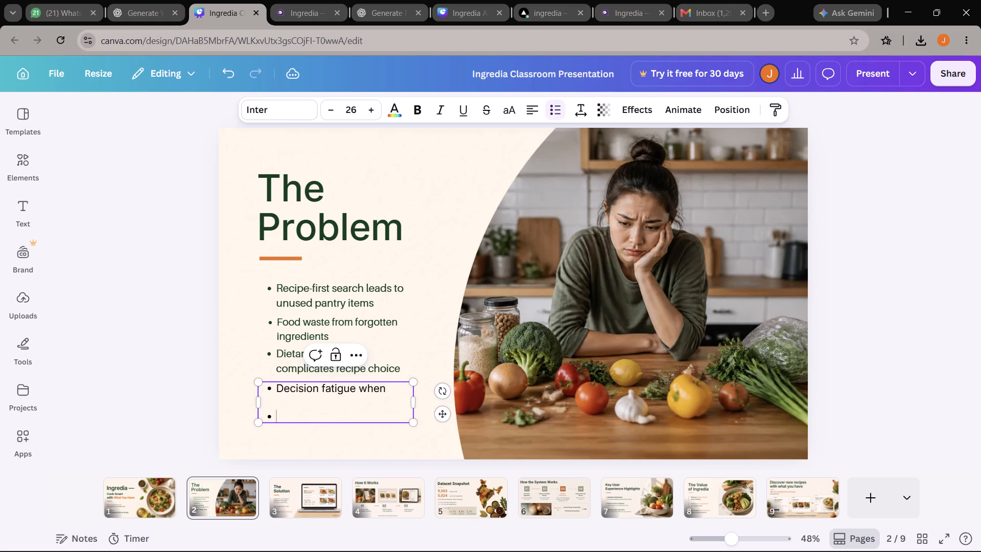
pyautogui.press('BackSpace')
pyautogui.press('BackSpace')
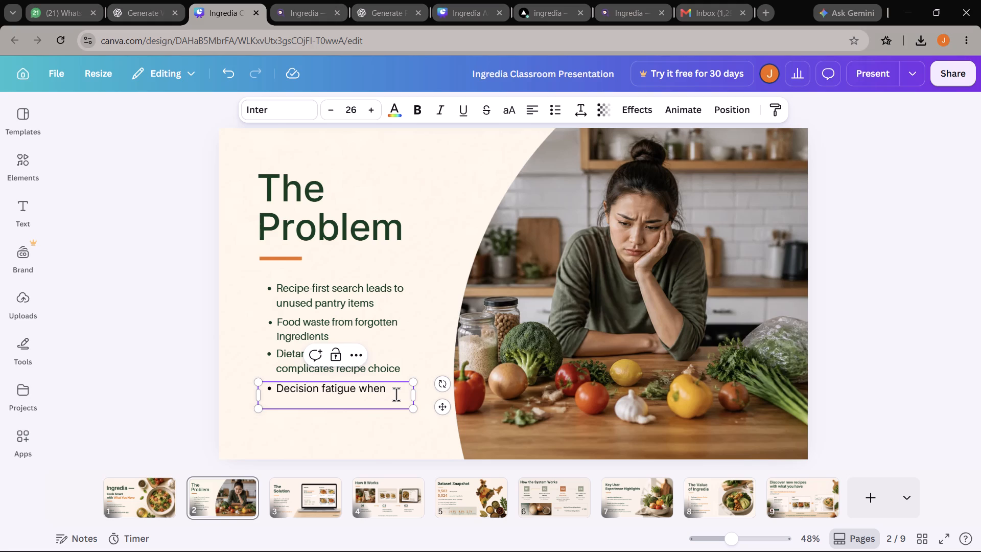
pyautogui.click(396, 394)
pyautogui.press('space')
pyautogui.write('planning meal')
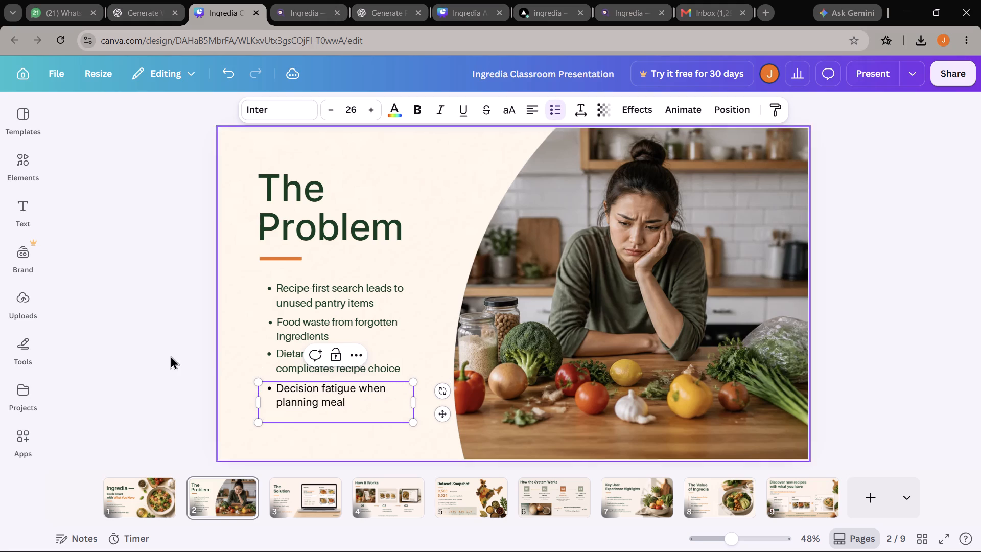
pyautogui.click(142, 354)
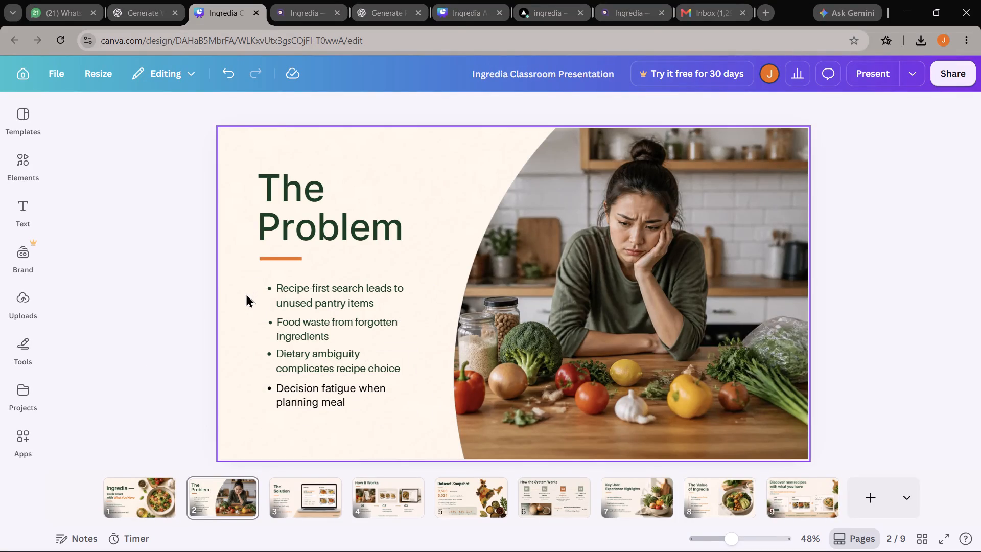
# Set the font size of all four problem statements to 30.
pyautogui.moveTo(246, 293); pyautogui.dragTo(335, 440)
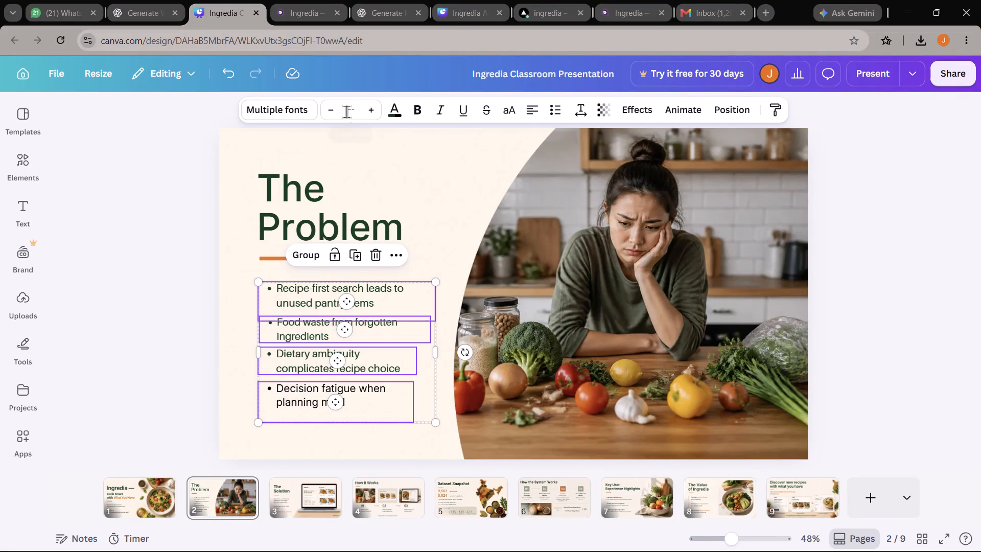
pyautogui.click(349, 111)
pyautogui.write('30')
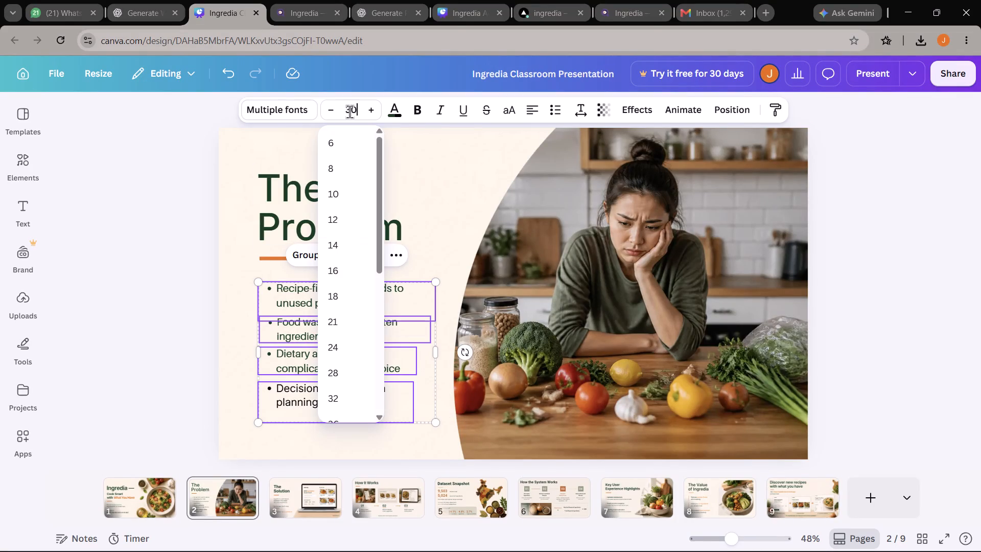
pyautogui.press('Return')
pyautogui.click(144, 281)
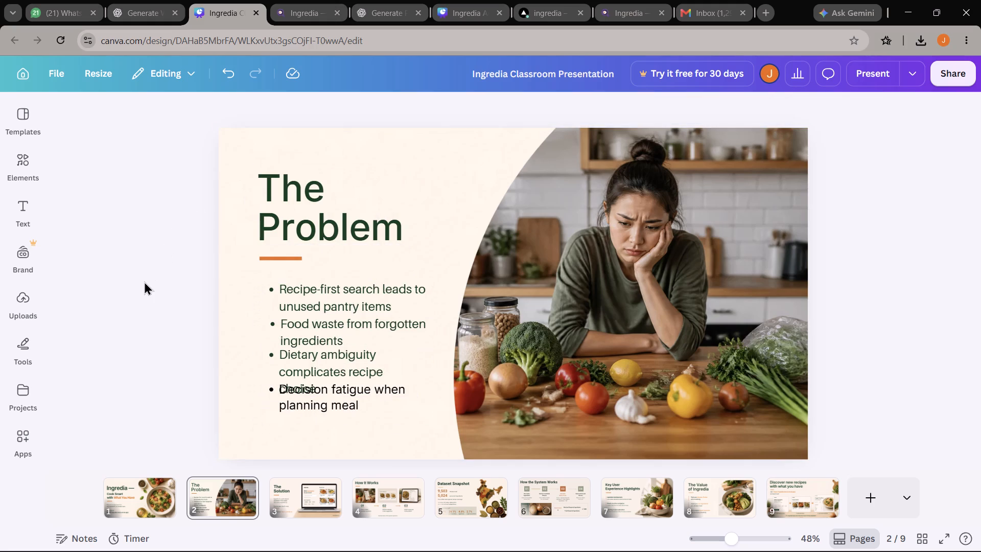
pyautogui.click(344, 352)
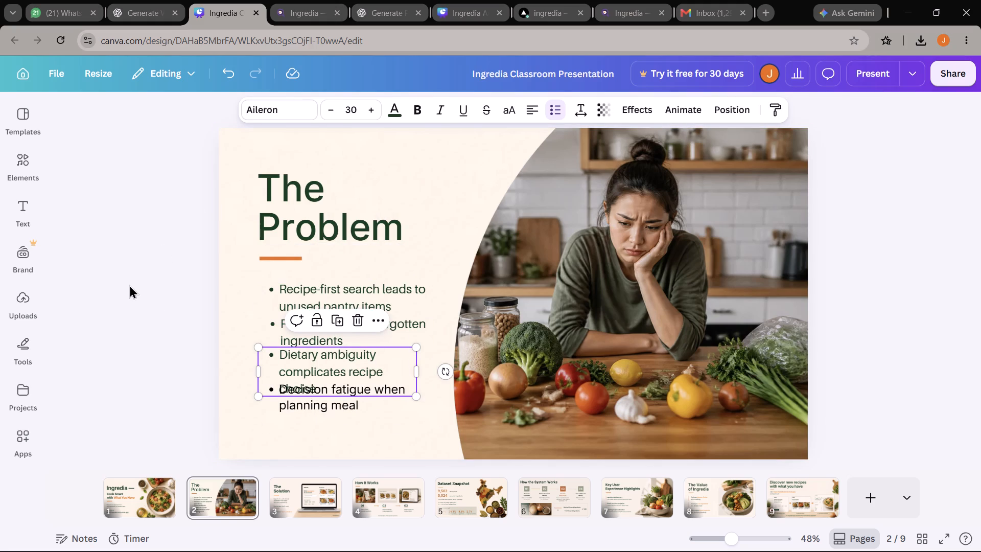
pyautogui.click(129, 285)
# Set the font size of all four problem statements to 25.
pyautogui.moveTo(243, 282); pyautogui.dragTo(340, 415)
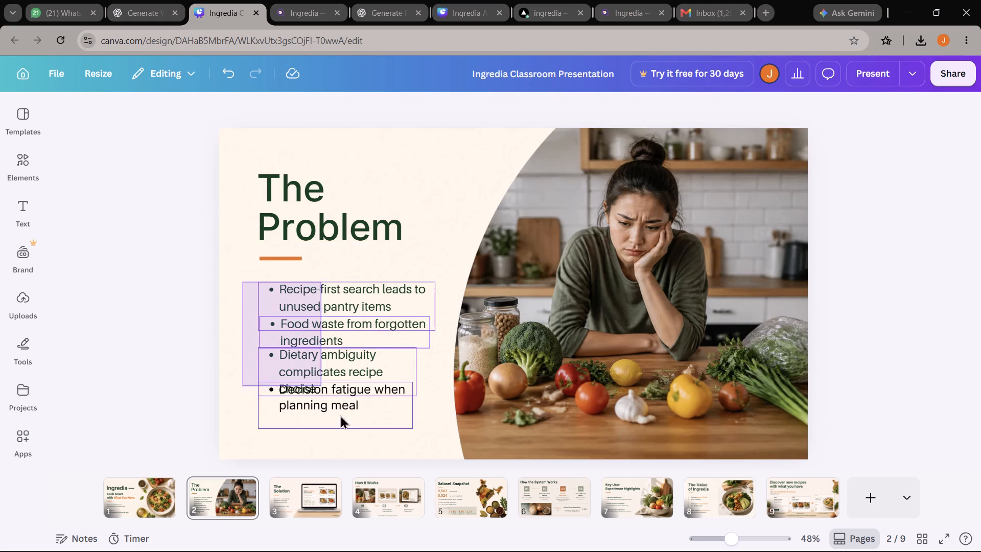
pyautogui.moveTo(340, 415); pyautogui.dragTo(362, 439)
pyautogui.click(356, 104)
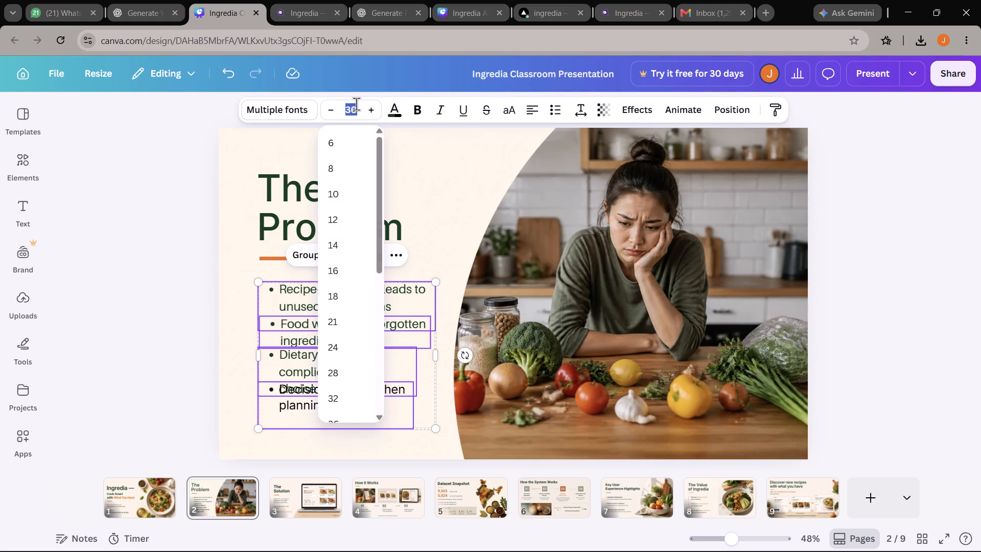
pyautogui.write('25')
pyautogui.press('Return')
pyautogui.click(154, 342)
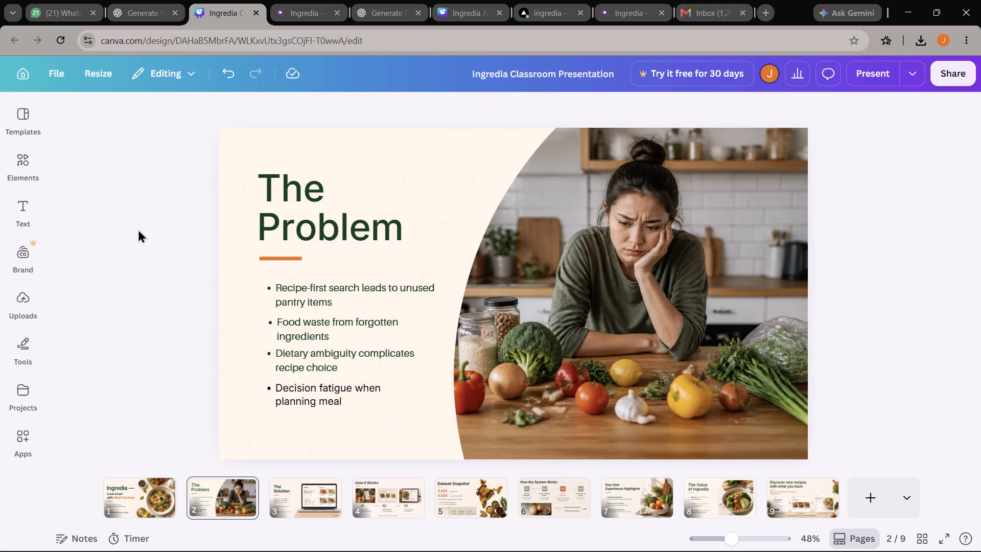
pyautogui.click(766, 6)
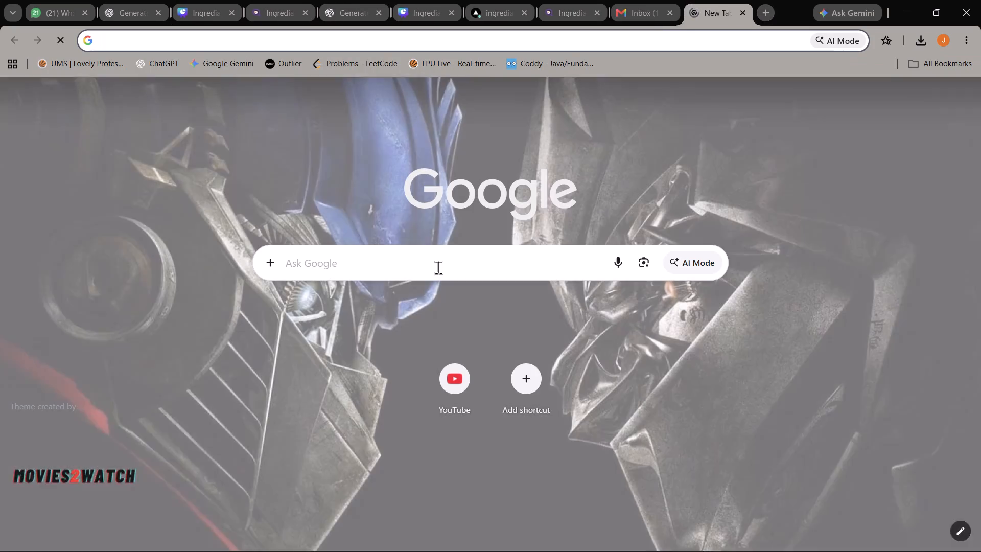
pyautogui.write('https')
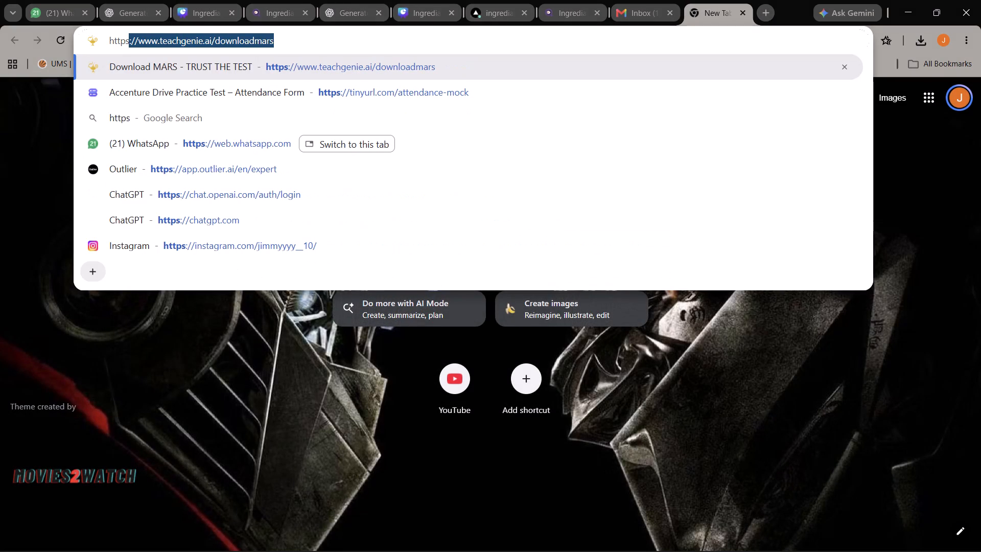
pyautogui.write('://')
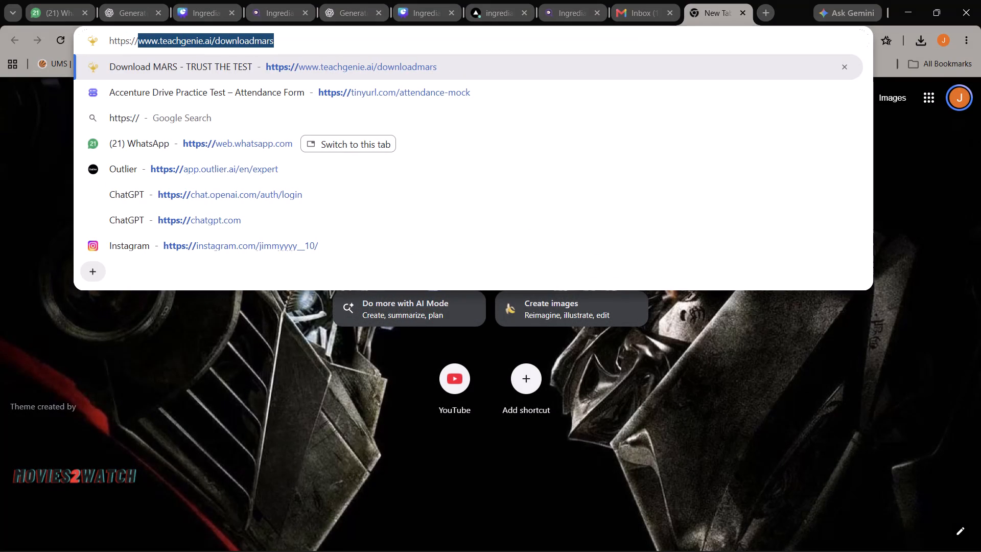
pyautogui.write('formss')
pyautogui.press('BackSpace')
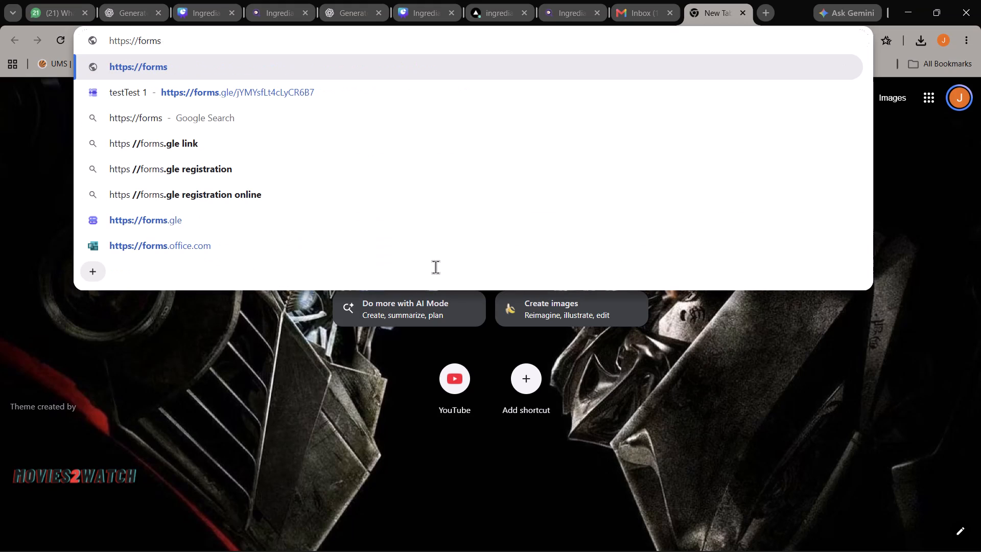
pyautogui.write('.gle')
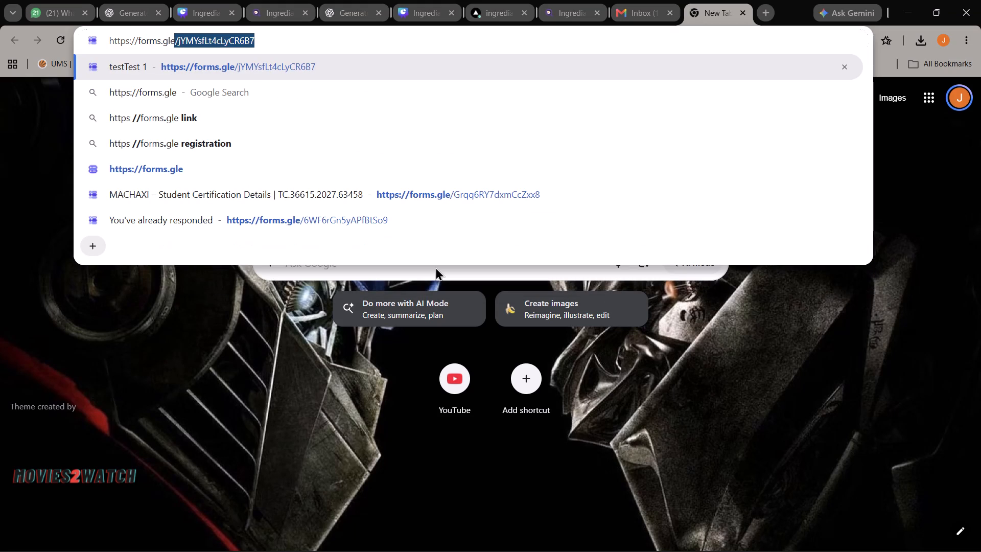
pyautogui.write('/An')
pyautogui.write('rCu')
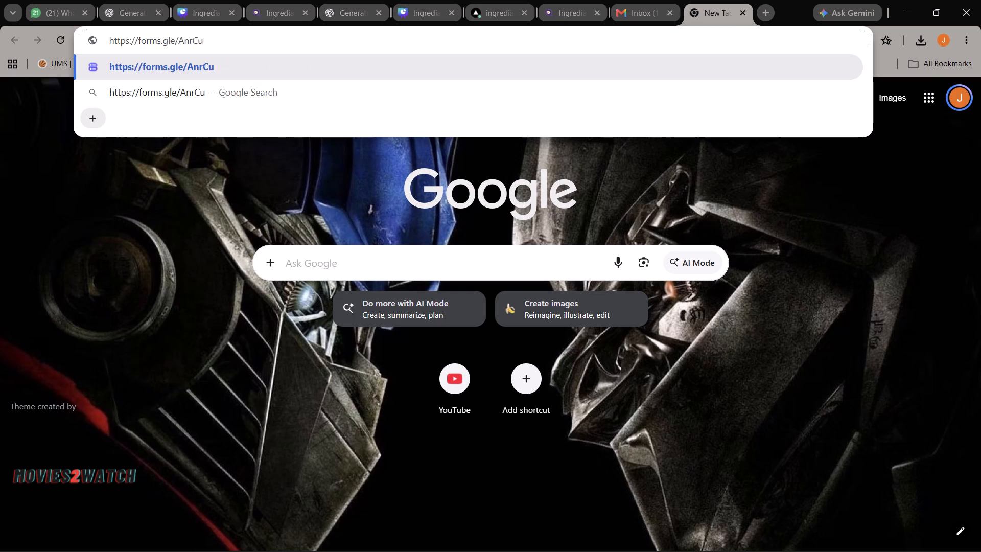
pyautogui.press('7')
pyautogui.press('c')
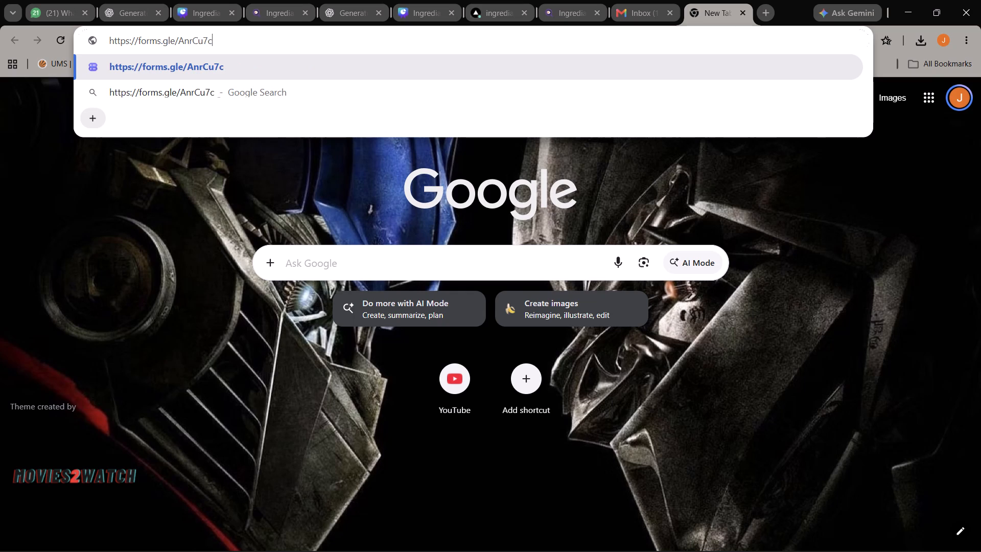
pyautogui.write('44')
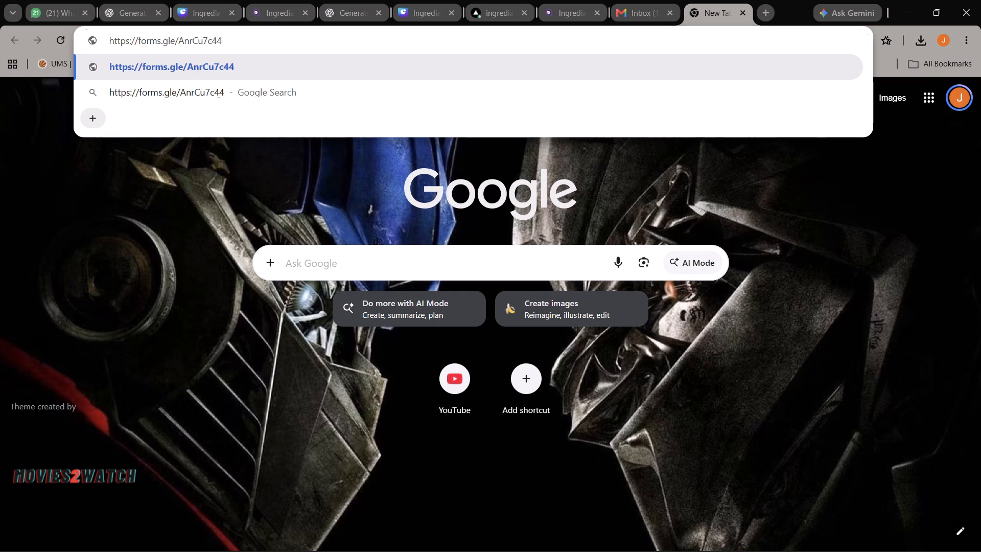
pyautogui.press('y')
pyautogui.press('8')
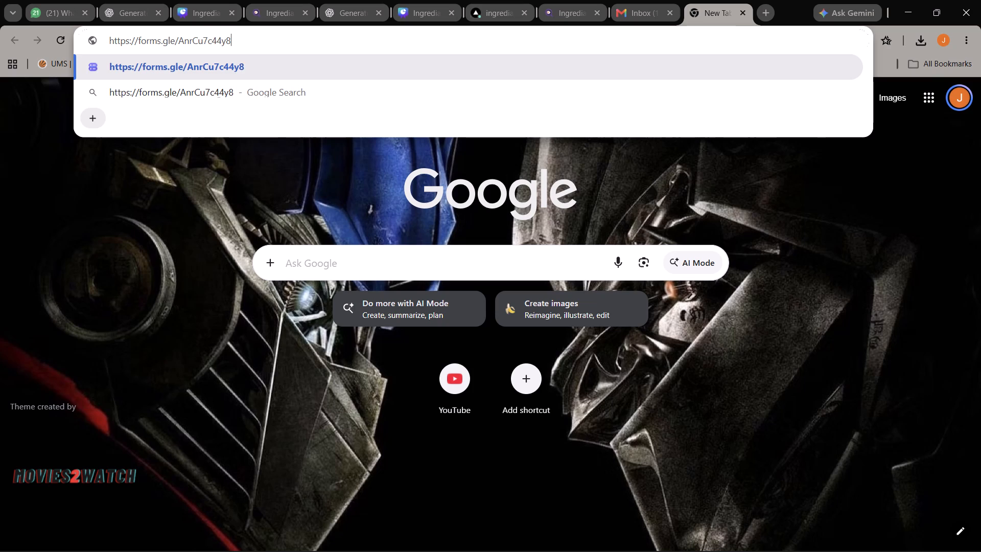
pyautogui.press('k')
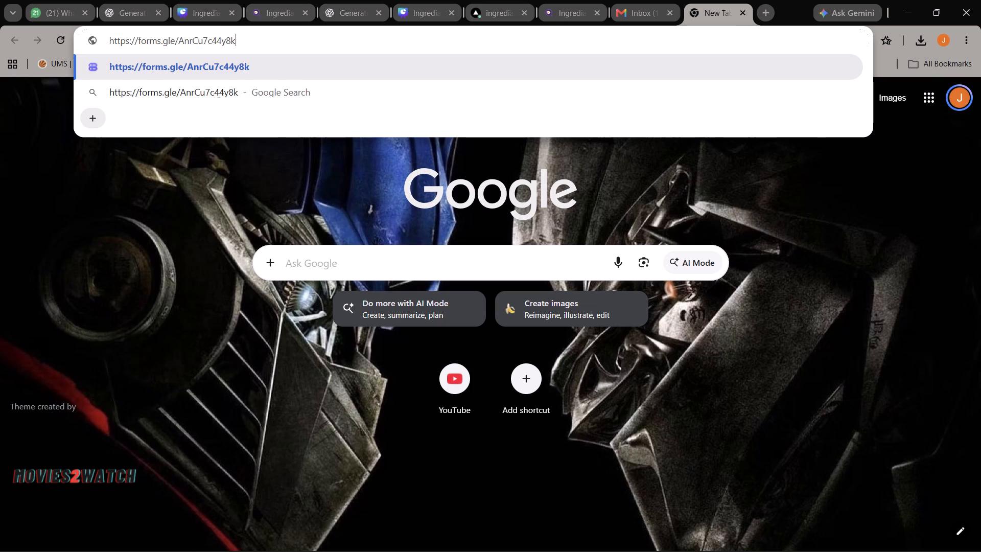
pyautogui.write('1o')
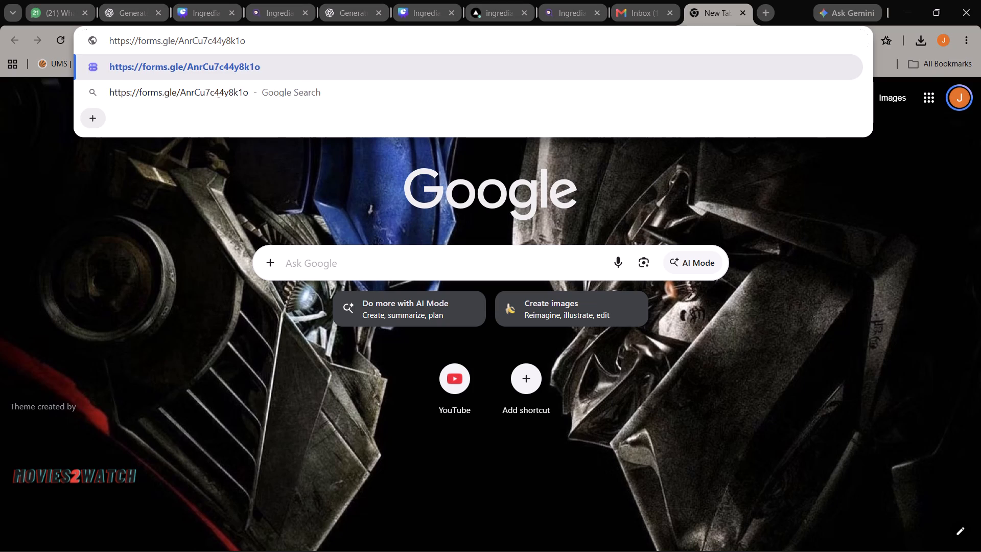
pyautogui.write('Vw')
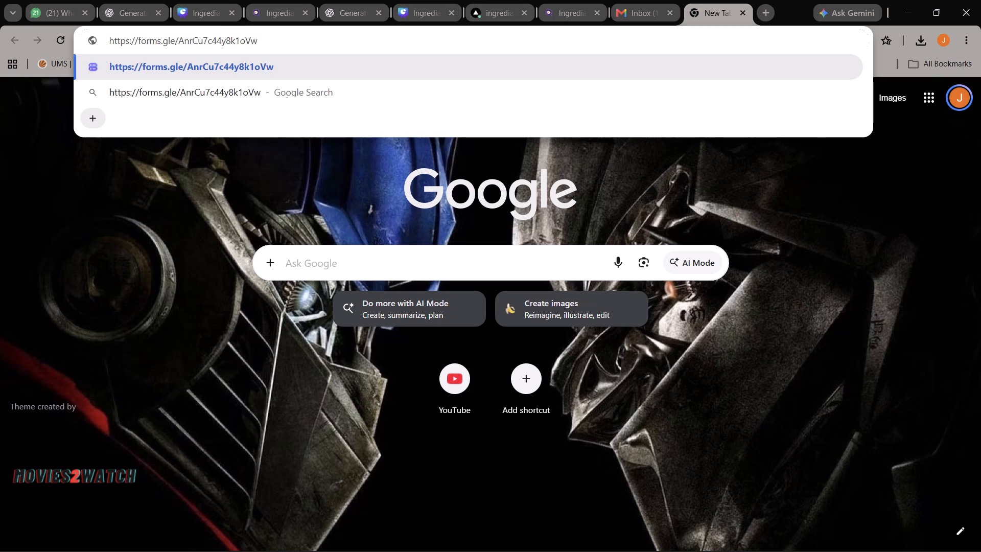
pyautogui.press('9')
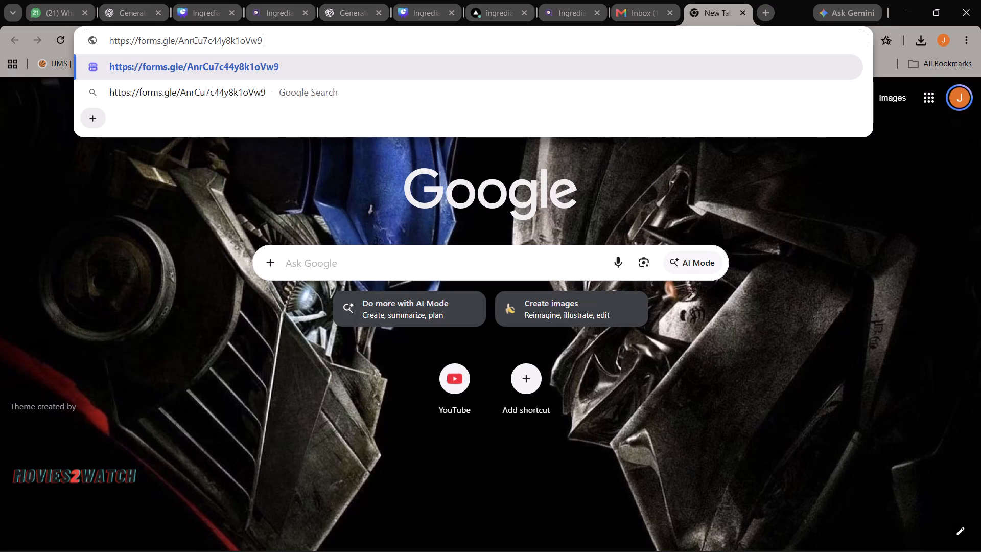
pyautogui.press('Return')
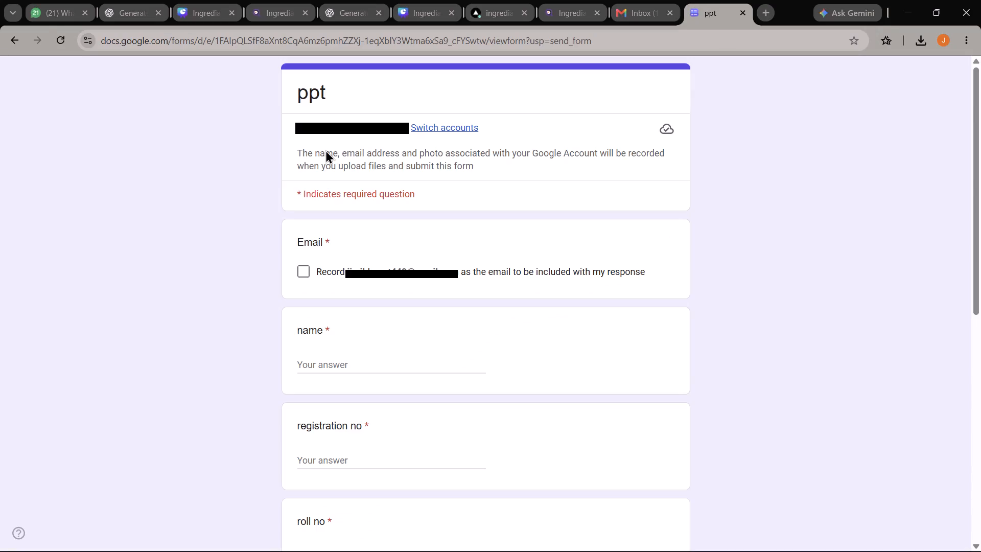
# Agree to record the account's email with the response, and enter the student's name, registration number and roll number in the form.
pyautogui.scroll(-1, 367, 173)
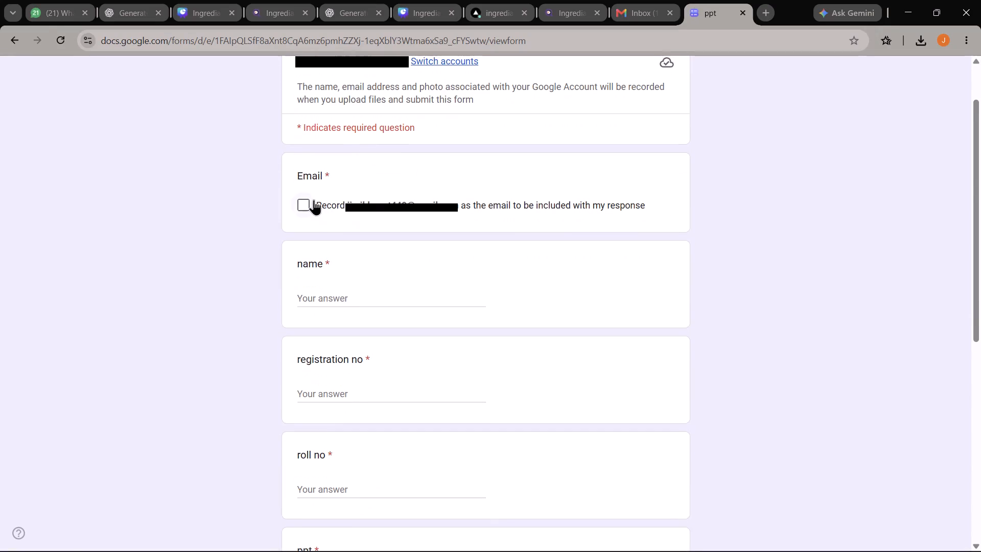
pyautogui.click(314, 199)
pyautogui.click(340, 297)
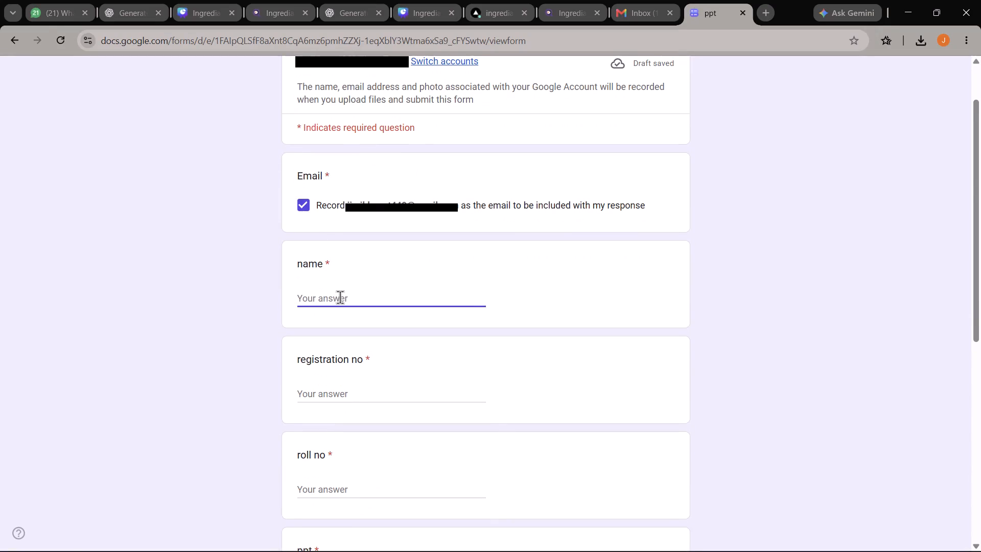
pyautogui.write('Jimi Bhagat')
pyautogui.click(332, 387)
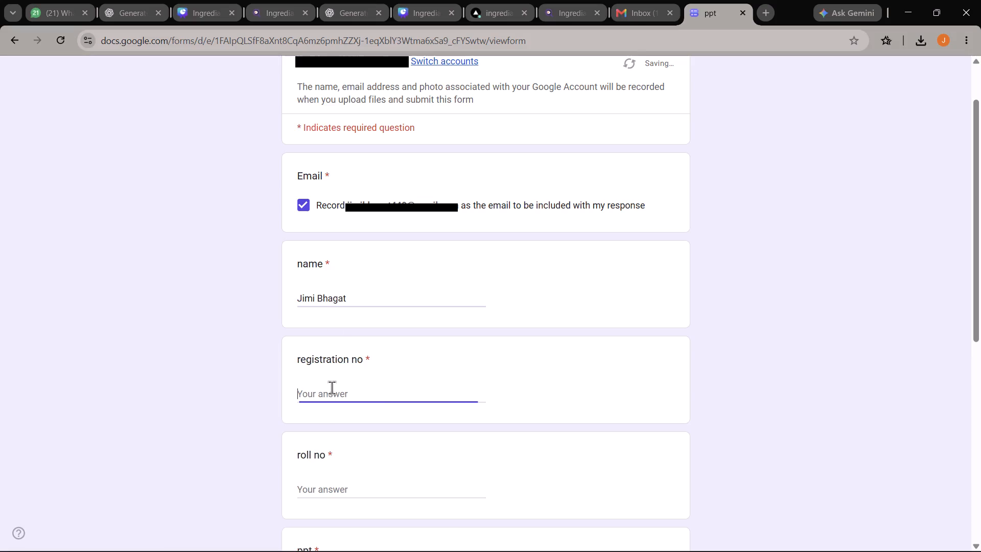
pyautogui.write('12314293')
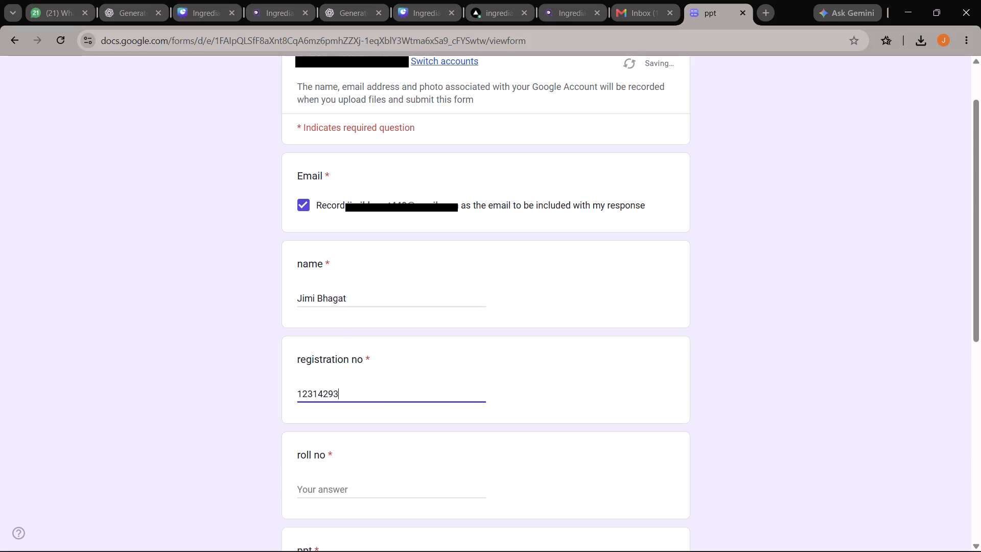
pyautogui.click(329, 489)
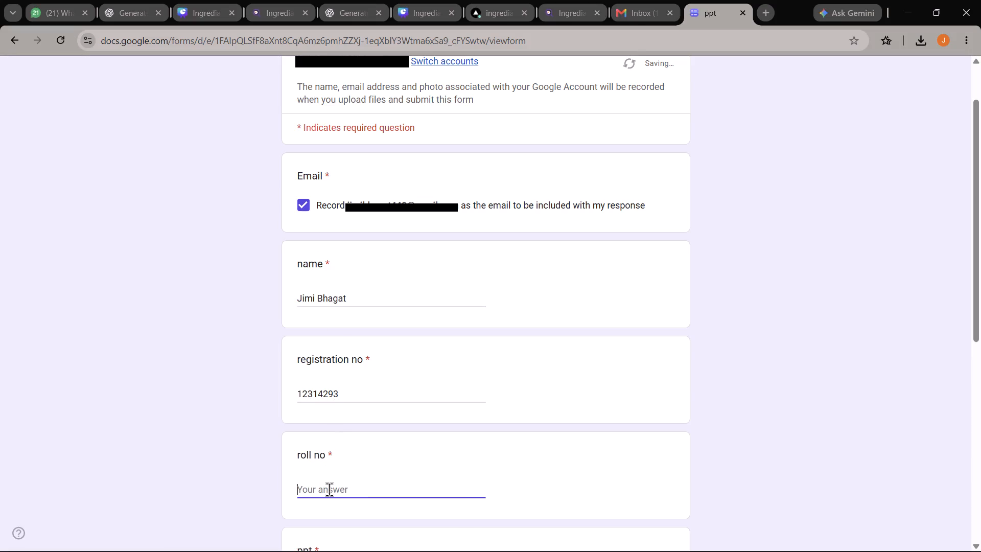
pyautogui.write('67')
# Choose Option 1 as the section and answer the "s" question with "s".
pyautogui.scroll(-2, 329, 489)
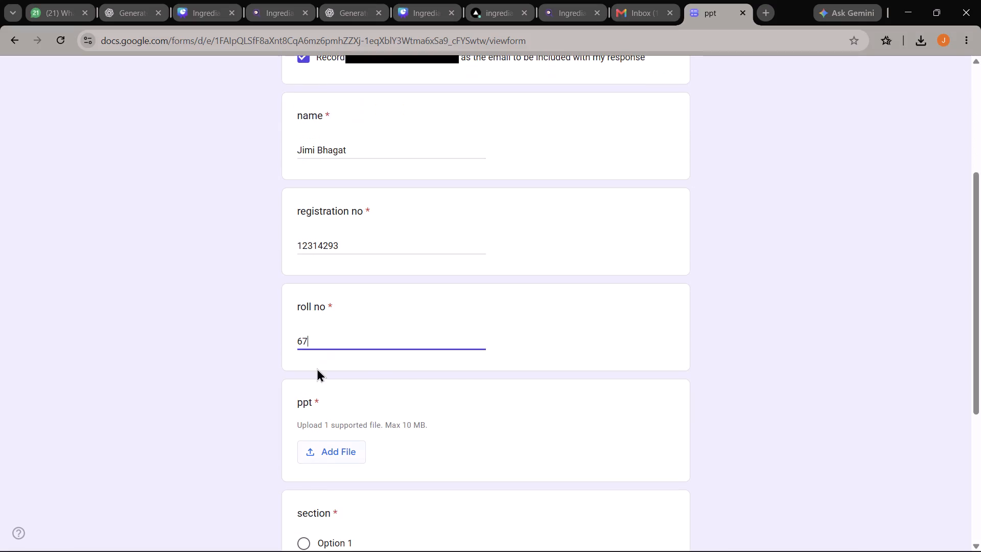
pyautogui.scroll(-2, 317, 368)
pyautogui.click(314, 405)
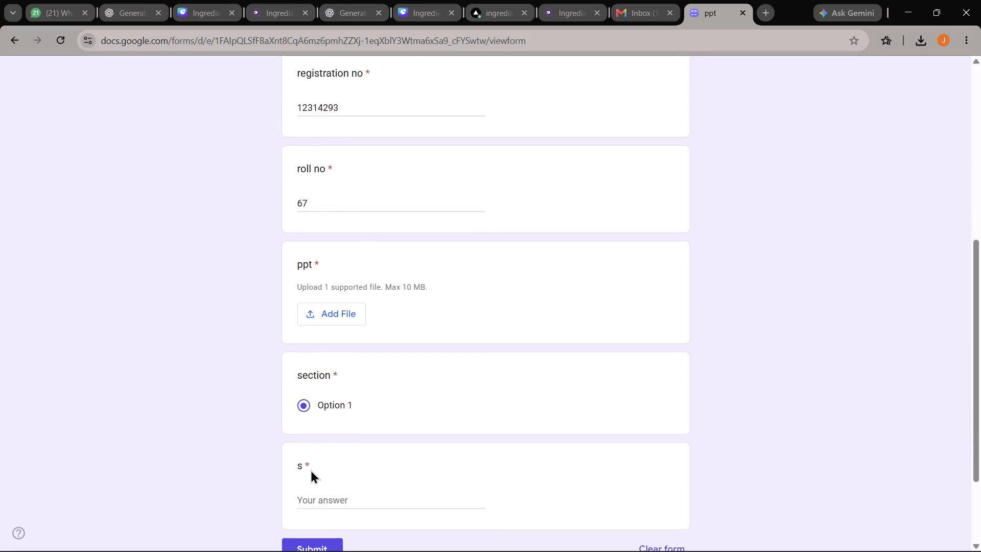
pyautogui.scroll(-1, 311, 470)
pyautogui.click(316, 444)
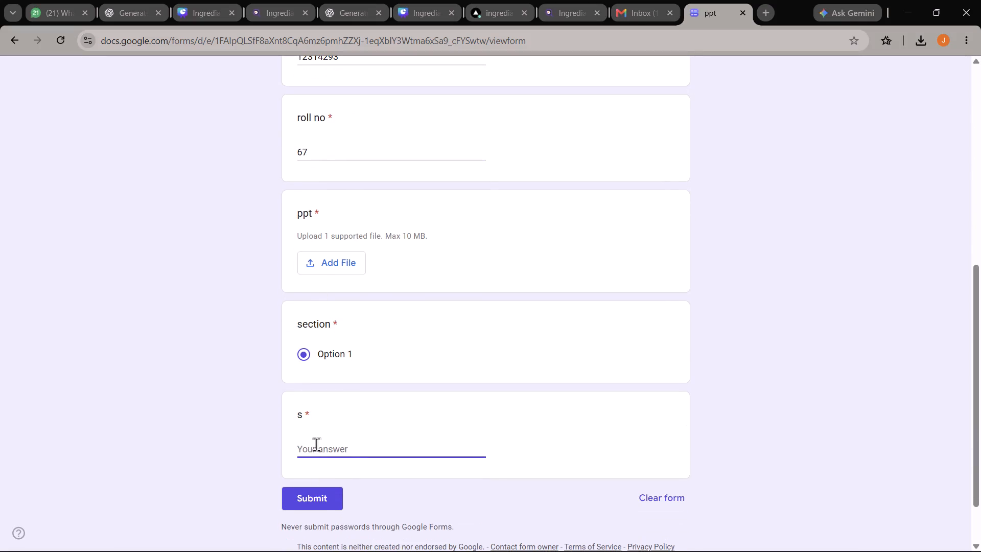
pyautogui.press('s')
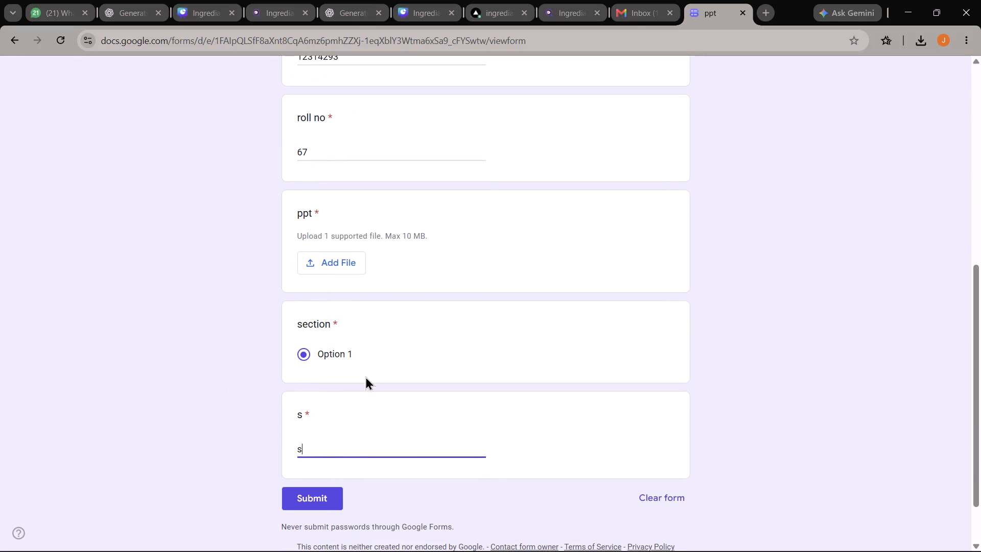
pyautogui.scroll(5, 308, 302)
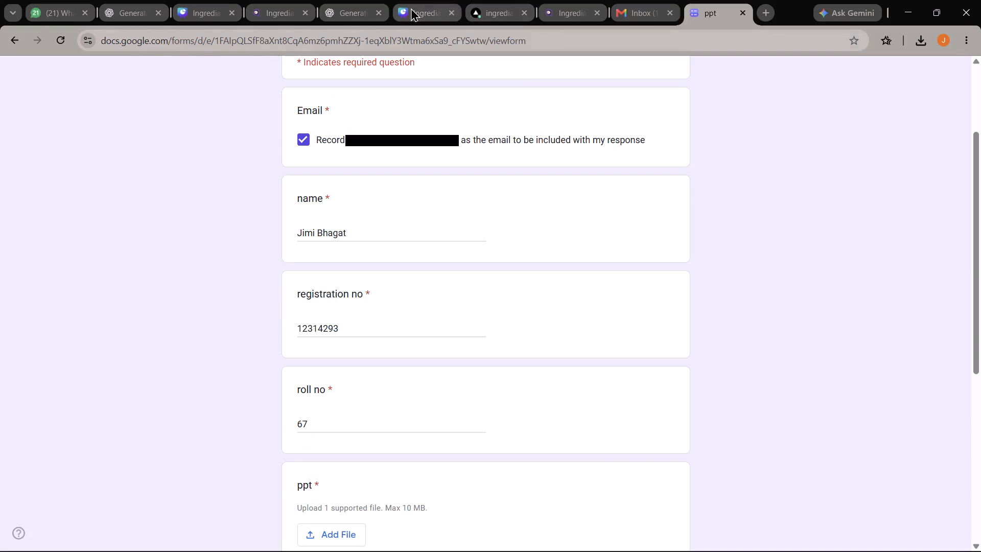
# Copy the "Intelligent Pantry-First Recipe Recommendation Platform" subtitle from the Ingredia Academic Project's title slide onto the Ingredia Classroom Presentation's title slide.
pyautogui.click(411, 8)
pyautogui.click(129, 363)
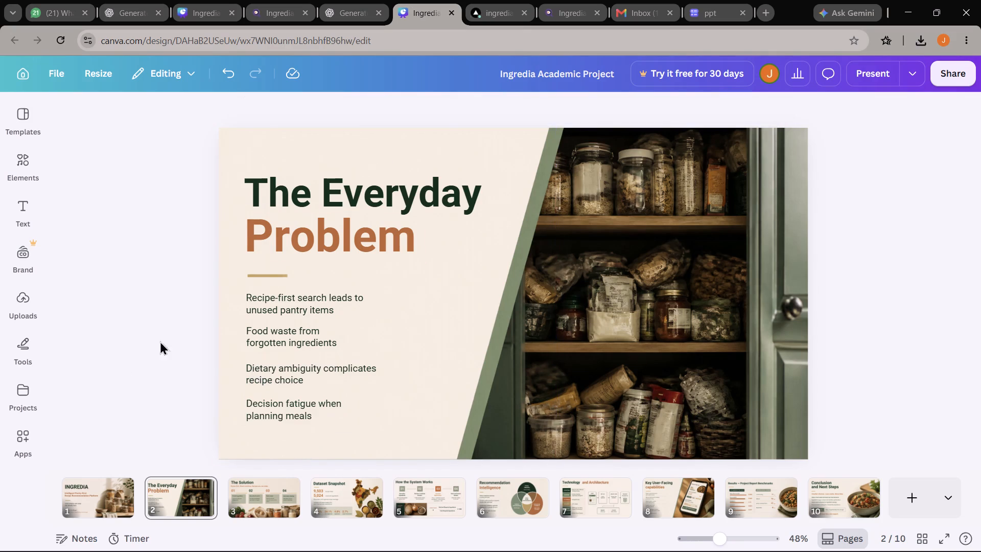
pyautogui.click(195, 2)
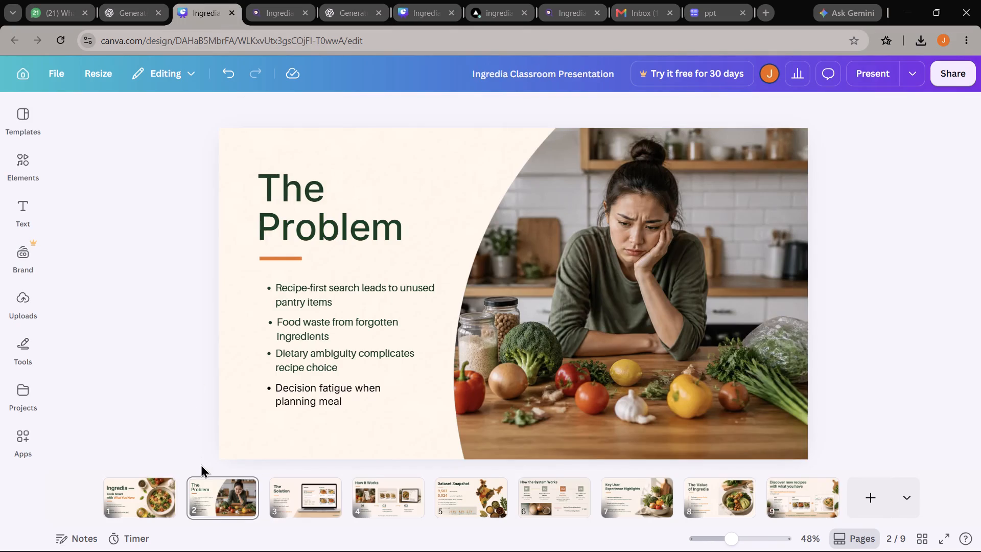
pyautogui.click(154, 502)
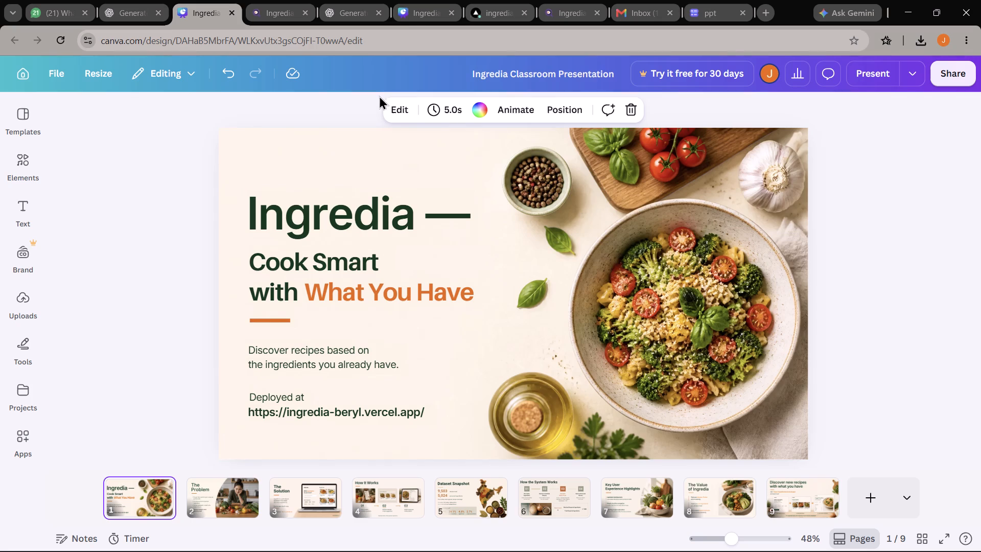
pyautogui.click(410, 10)
pyautogui.click(84, 518)
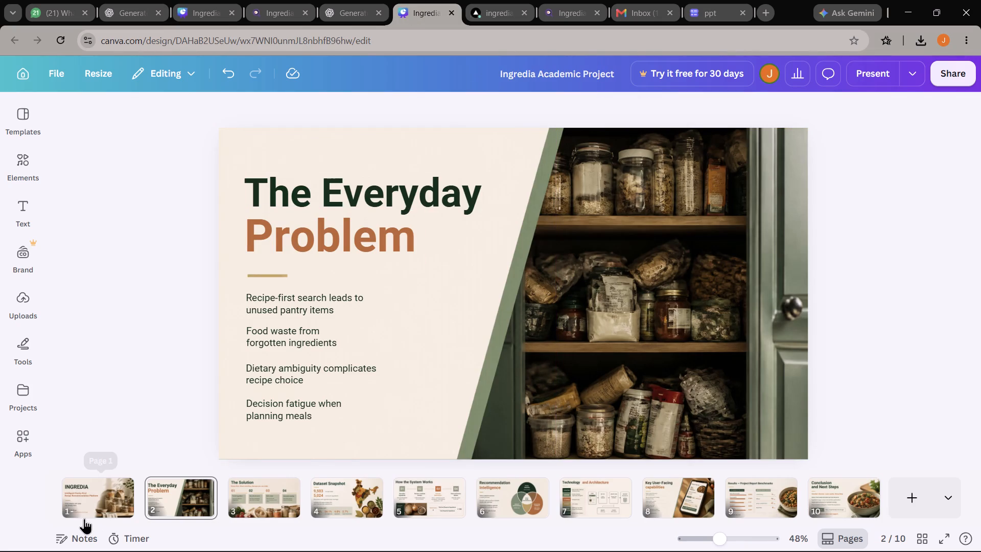
pyautogui.click(84, 516)
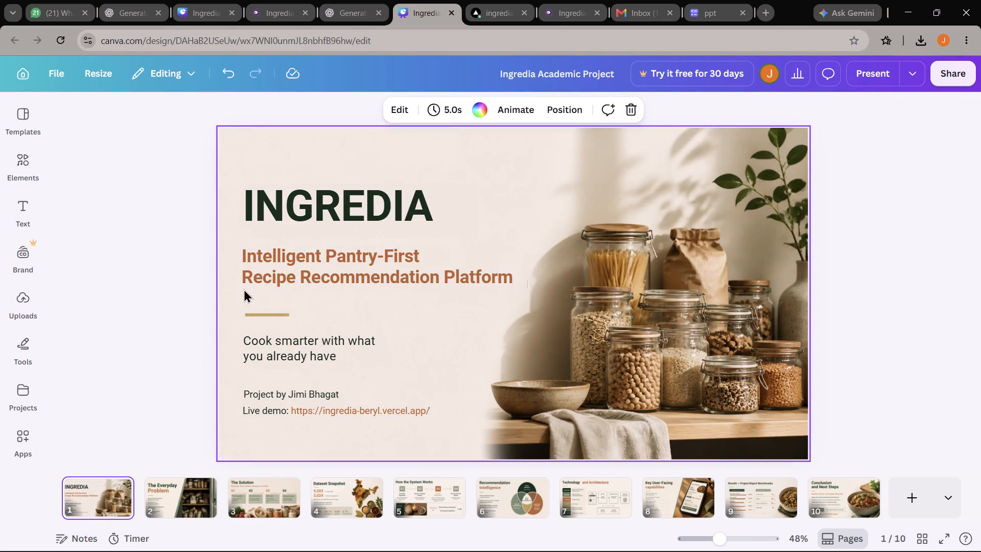
pyautogui.click(272, 266)
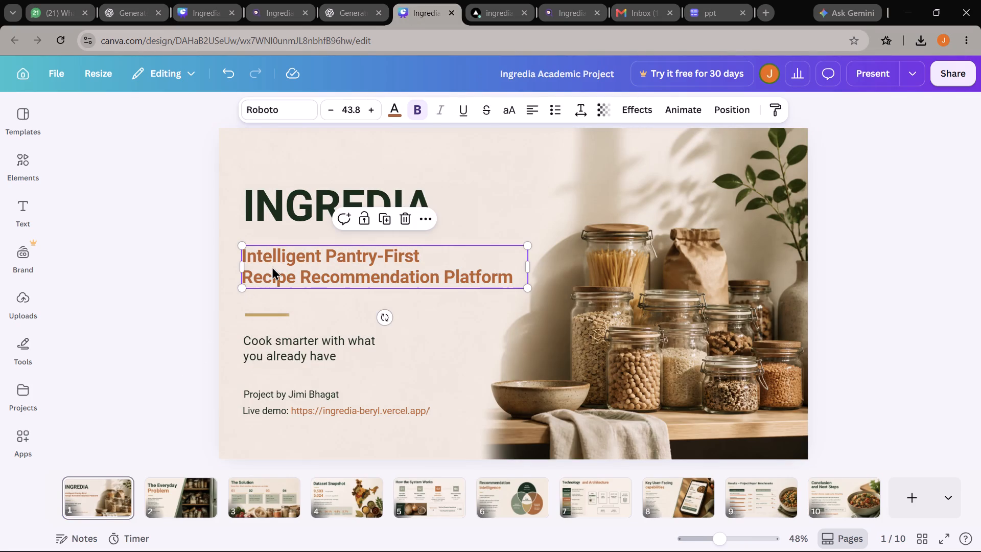
pyautogui.hotkey('ctrl', 'a')
pyautogui.click(173, 305)
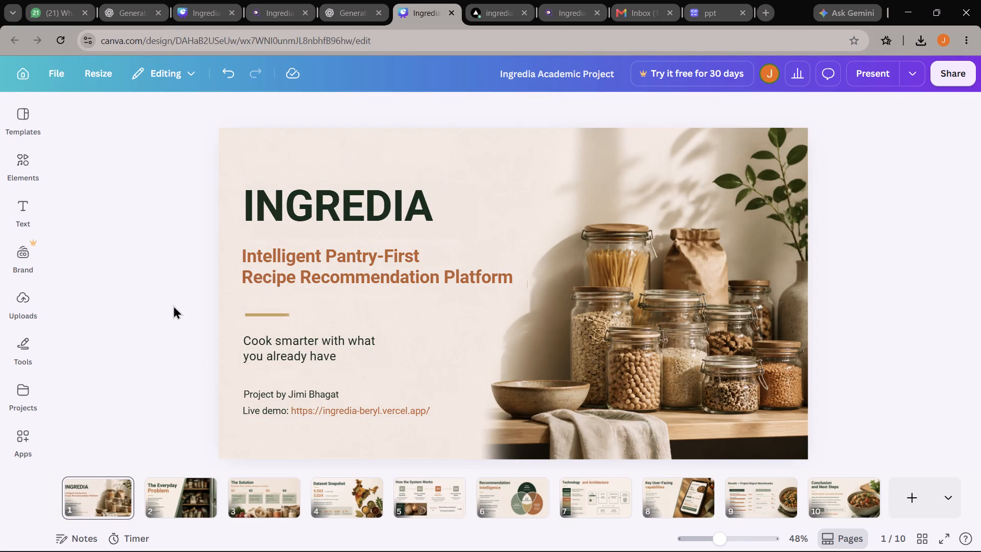
pyautogui.click(312, 247)
pyautogui.hotkey('ctrl', 'c')
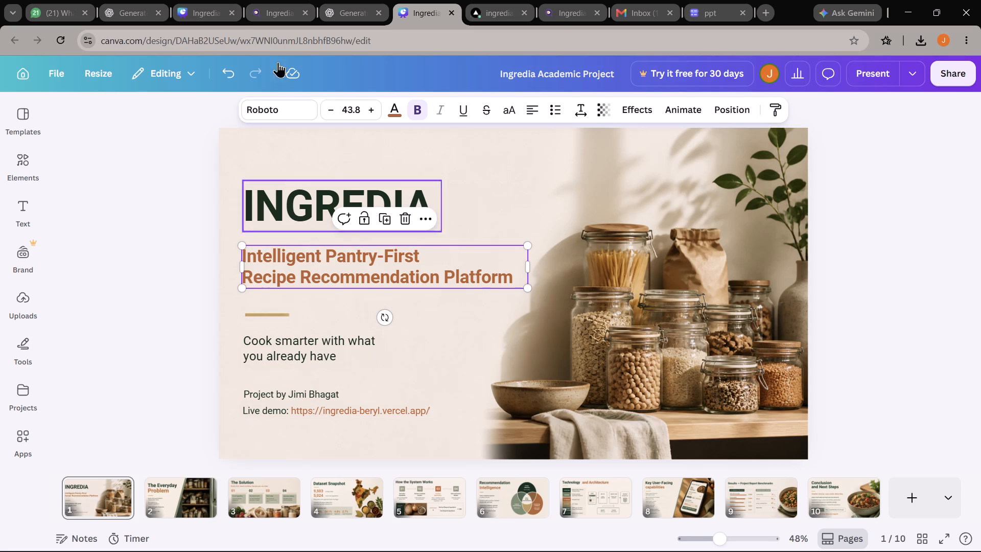
pyautogui.click(172, 6)
pyautogui.click(307, 267)
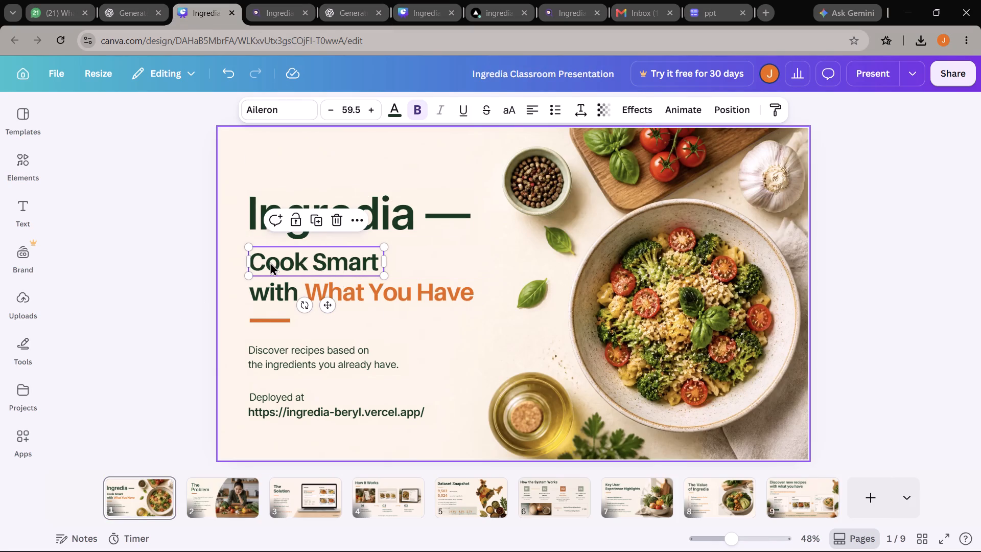
pyautogui.click(186, 269)
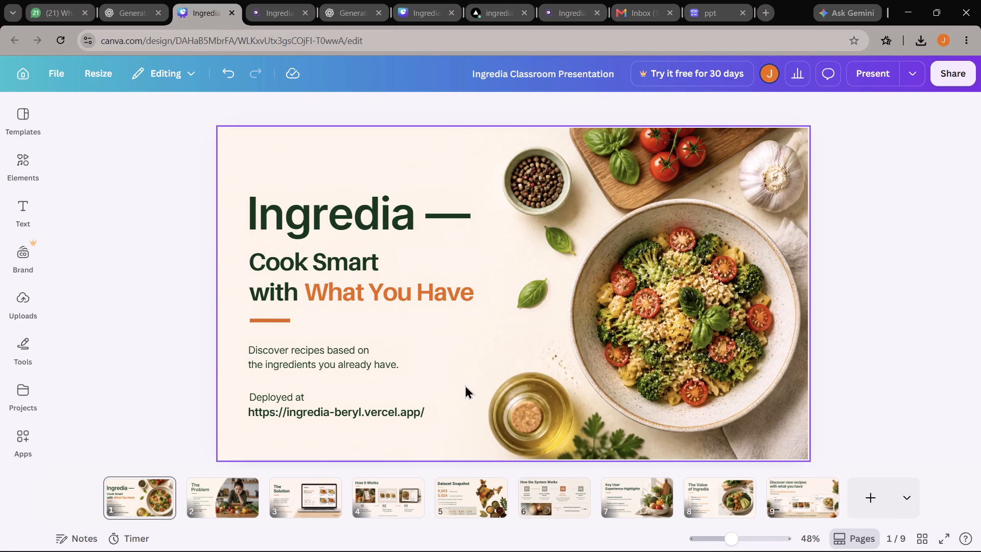
pyautogui.hotkey('ctrl', 'v')
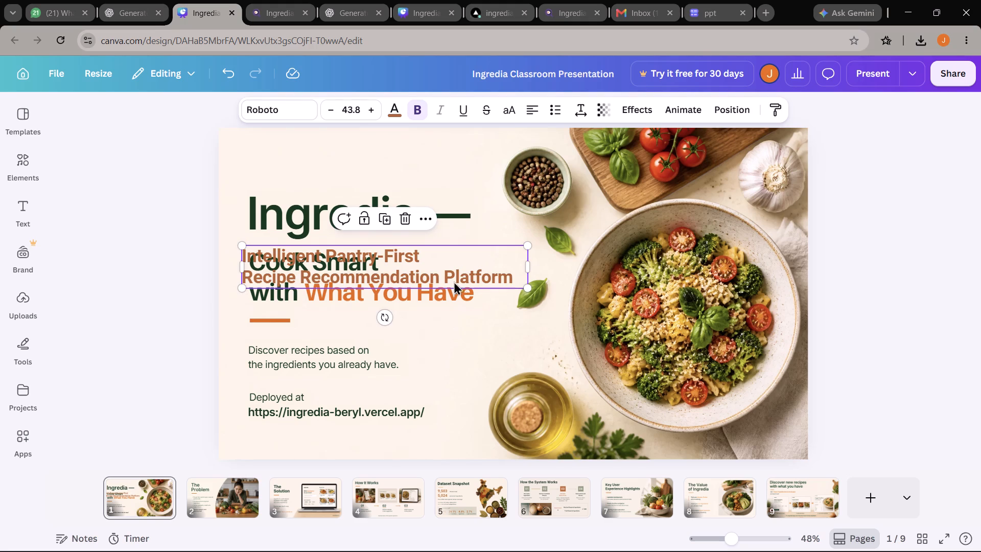
# Replace the title slide's "Cook Smart with What You Have" heading pieces with the copied "Intelligent Pantry-First Recipe Recommendation Platform" subtitle.
pyautogui.hotkey('ctrl', 'z')
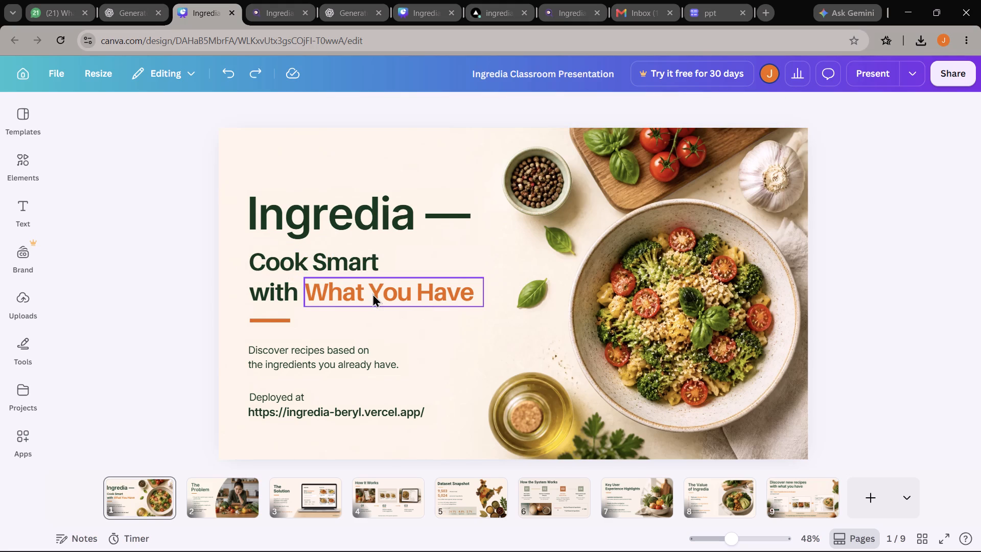
pyautogui.click(311, 252)
pyautogui.press('Delete')
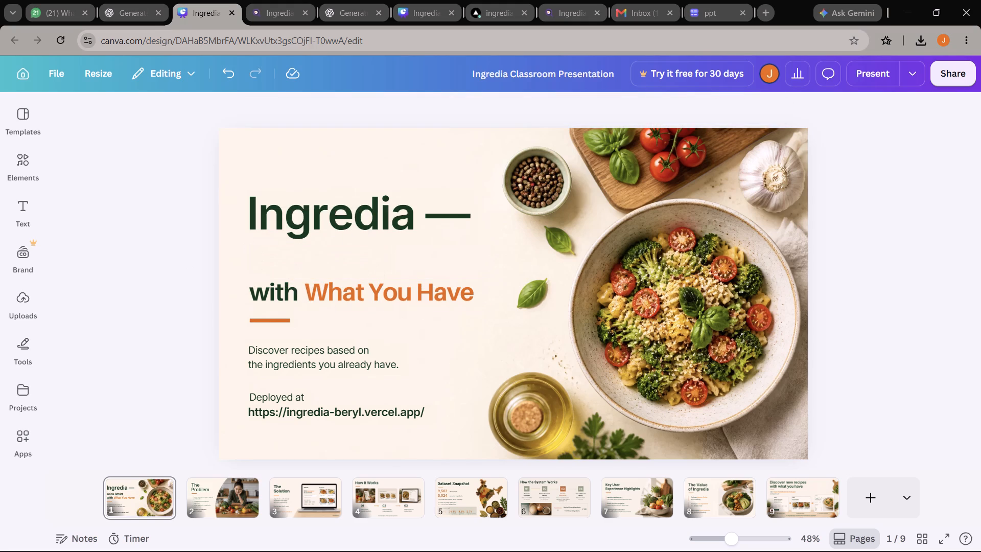
pyautogui.click(315, 285)
pyautogui.press('Delete')
pyautogui.click(288, 288)
pyautogui.press('Delete')
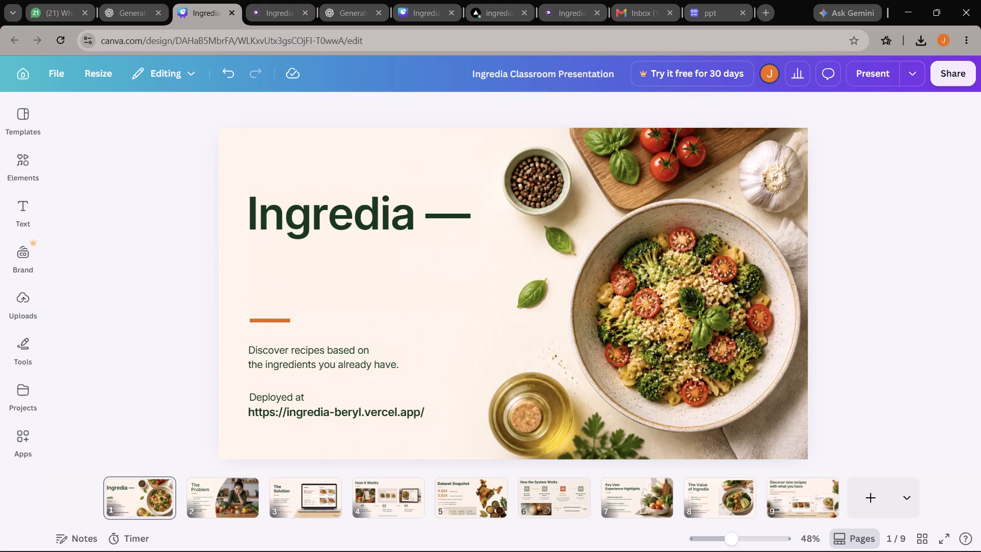
pyautogui.click(291, 271)
pyautogui.hotkey('ctrl', 'v')
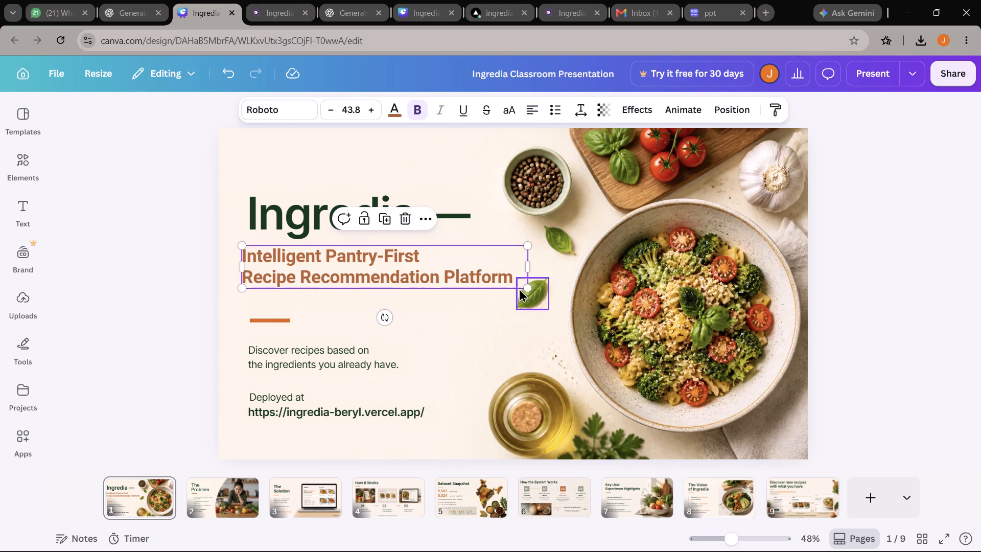
# Increase the new subtitle's font size to 46.8.
pyautogui.click(529, 265)
pyautogui.click(371, 106)
pyautogui.click(371, 106)
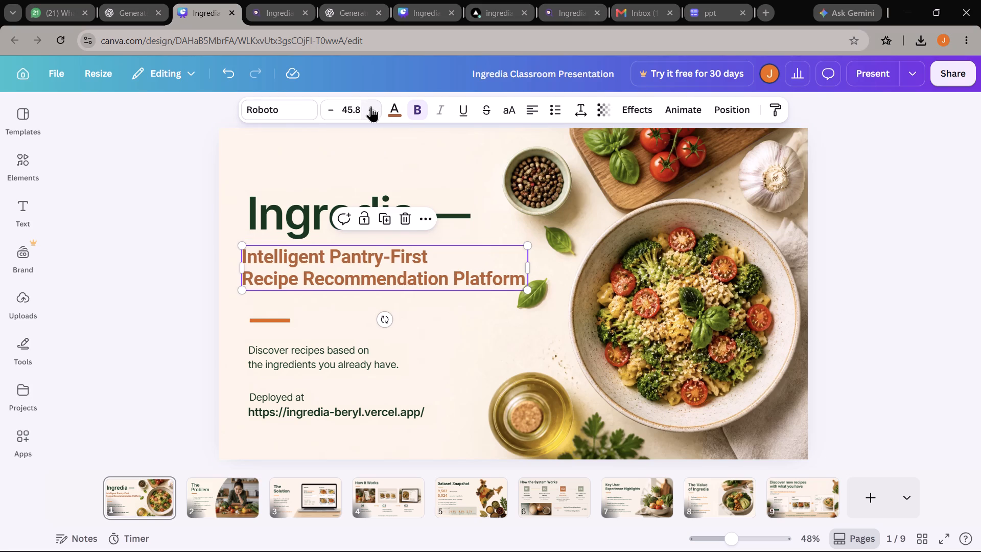
pyautogui.click(371, 106)
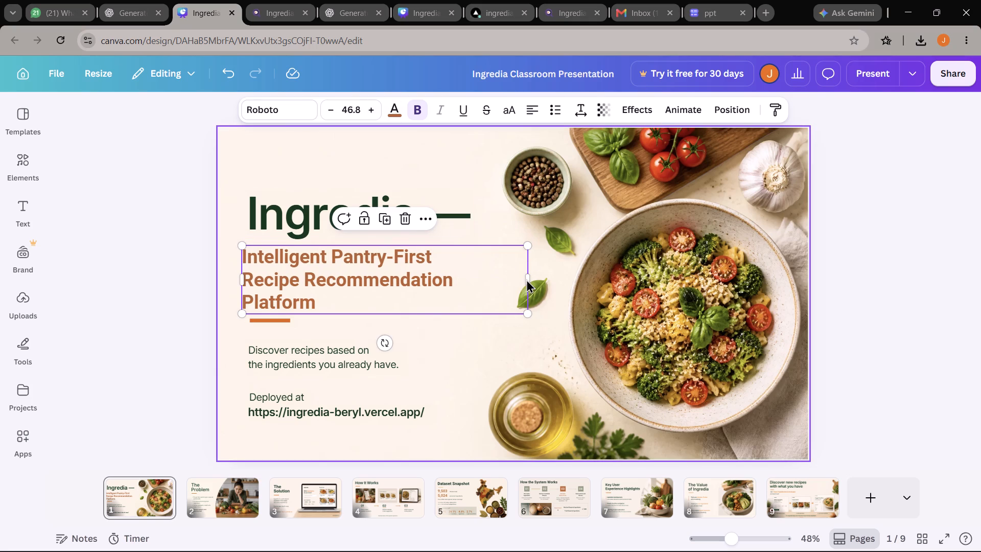
# Nudge the subtitle to the right until its left edge lines up with the "Ingredia" title.
pyautogui.press('Right')
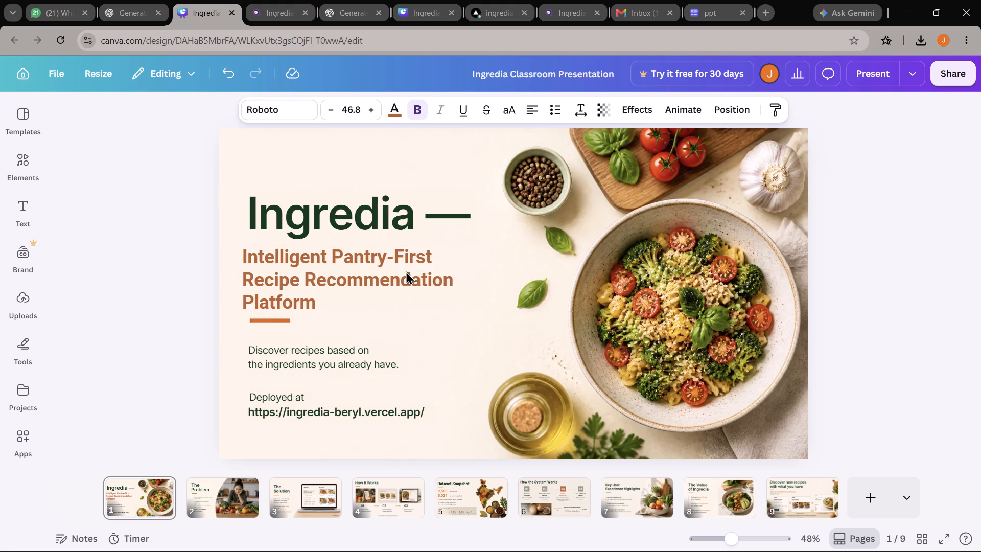
pyautogui.press('Right')
pyautogui.press('Right')
pyautogui.press('Right')
pyautogui.press('Right')
pyautogui.press('Right')
pyautogui.press('Right')
pyautogui.press('Right')
pyautogui.press('Right')
pyautogui.press('Right')
pyautogui.press('Right')
pyautogui.press('Right')
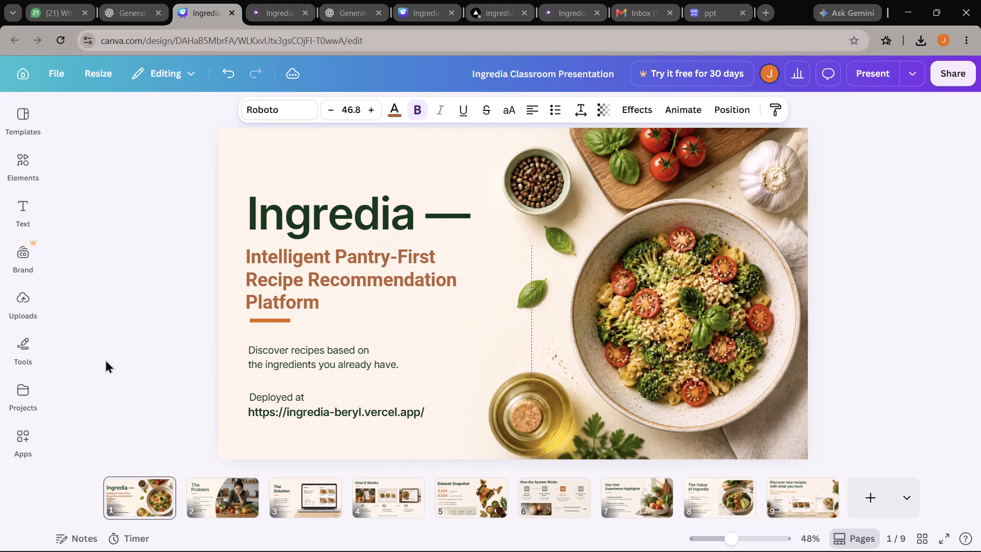
pyautogui.press('Right')
pyautogui.press('Right')
pyautogui.press('Right')
pyautogui.press('Right')
pyautogui.press('Left')
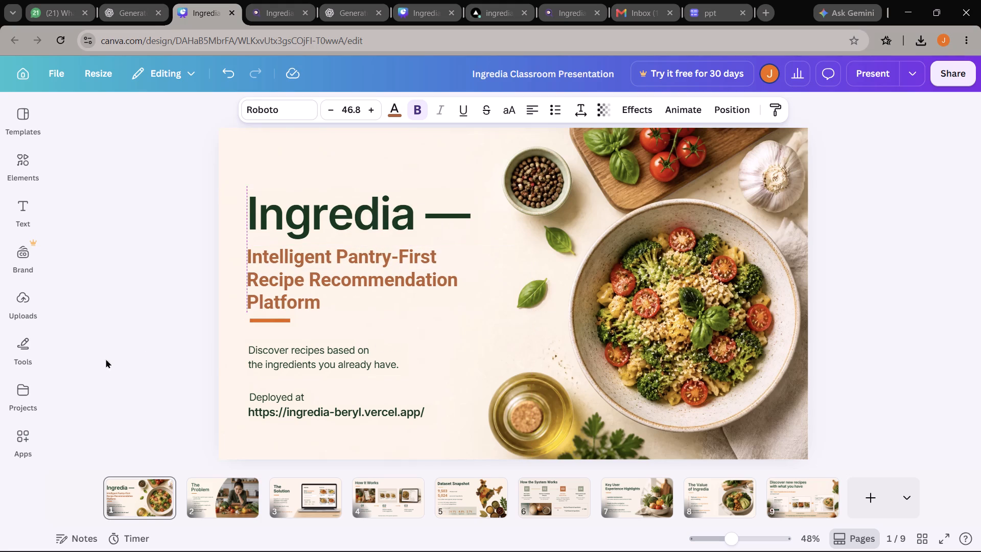
pyautogui.click(170, 295)
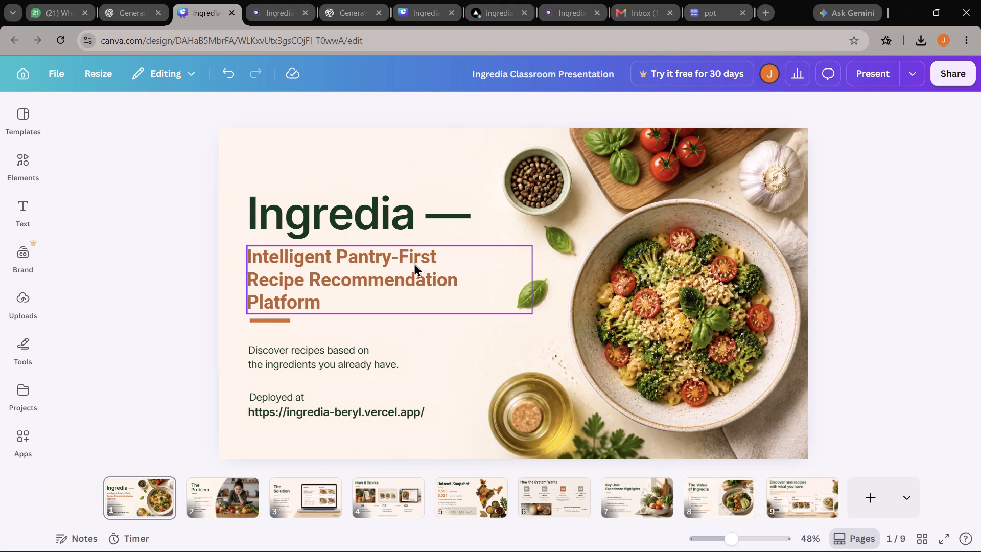
# Nudge the orange divider line slightly left to align with the subtitle above it.
pyautogui.click(282, 318)
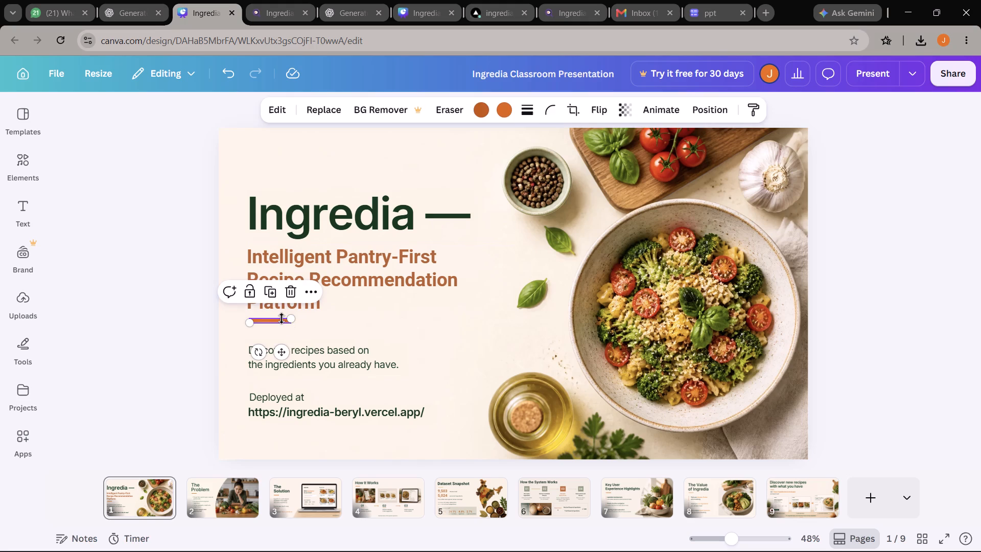
pyautogui.click(178, 335)
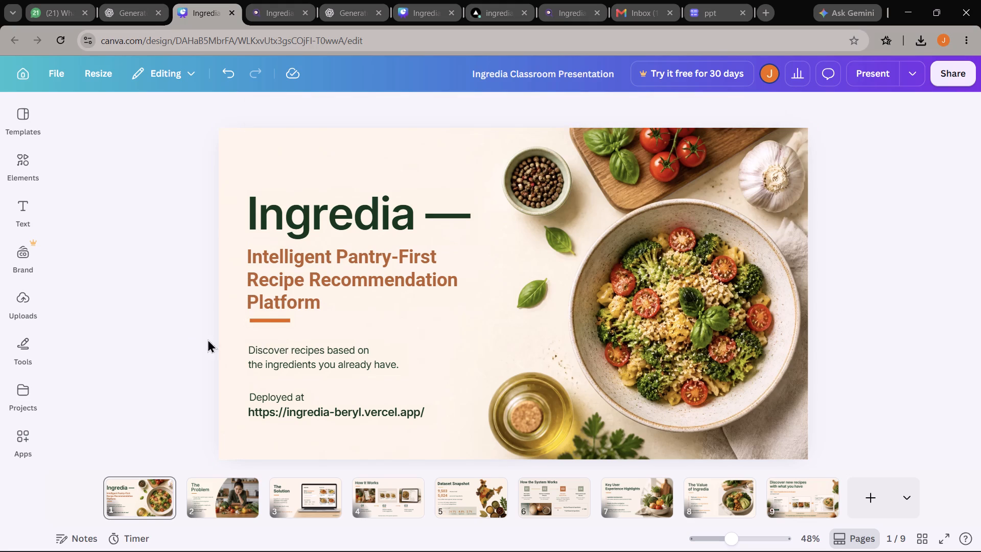
pyautogui.click(267, 318)
pyautogui.press('Left')
pyautogui.press('Left')
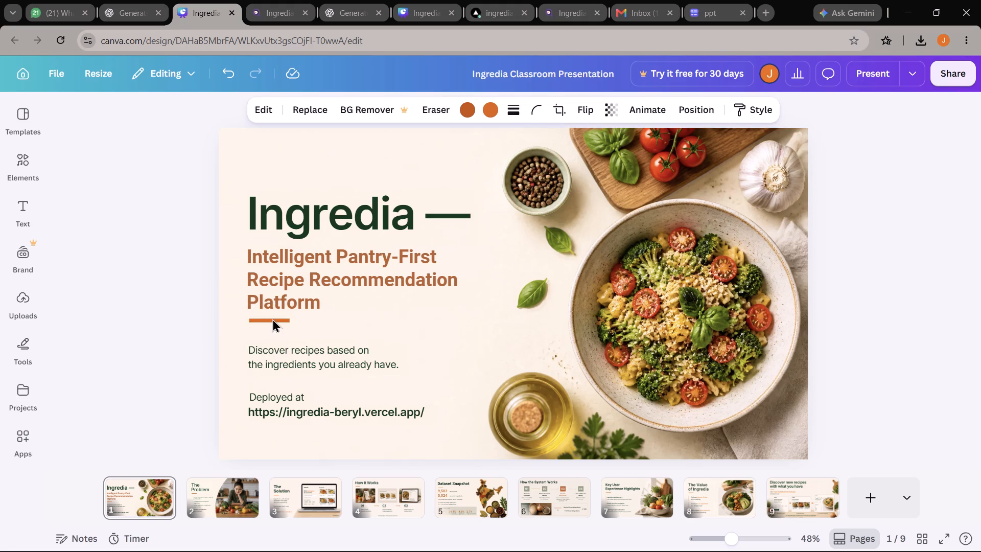
pyautogui.press('Left')
pyautogui.press('Left')
pyautogui.press('Left')
pyautogui.press('Right')
pyautogui.press('Left')
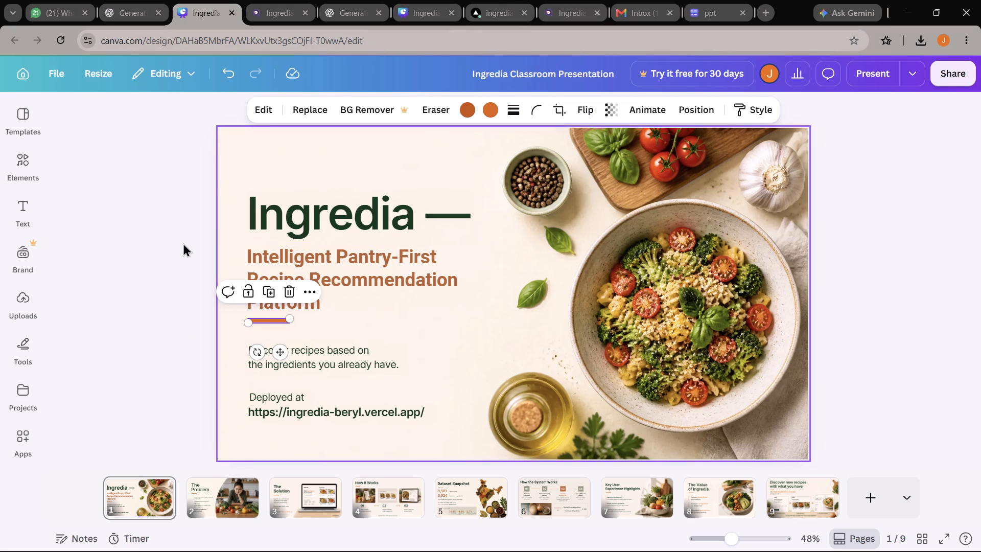
pyautogui.click(140, 314)
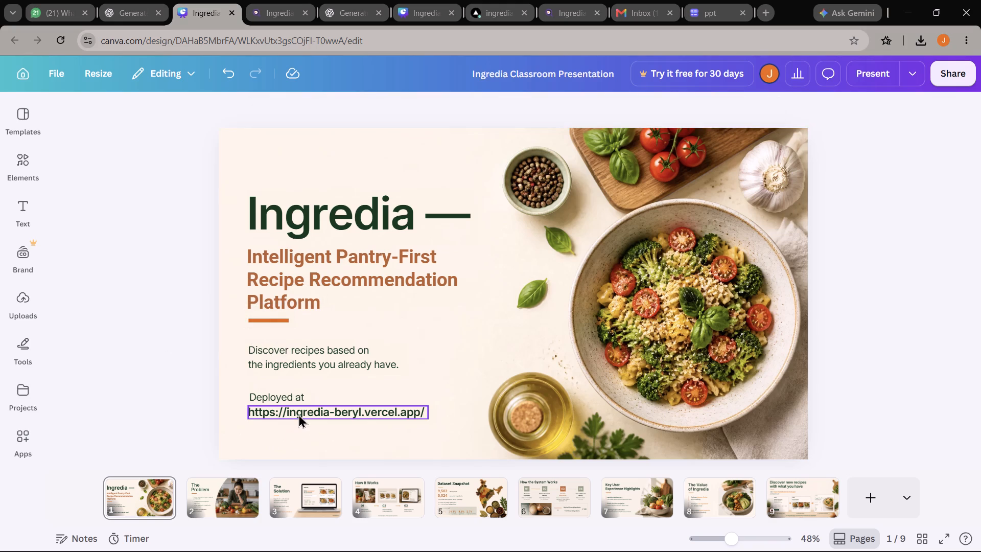
# Compare the Classroom Presentation's title slide with the Academic Project's title slide and its "The Everyday Problem" slide.
pyautogui.click(298, 414)
pyautogui.click(161, 425)
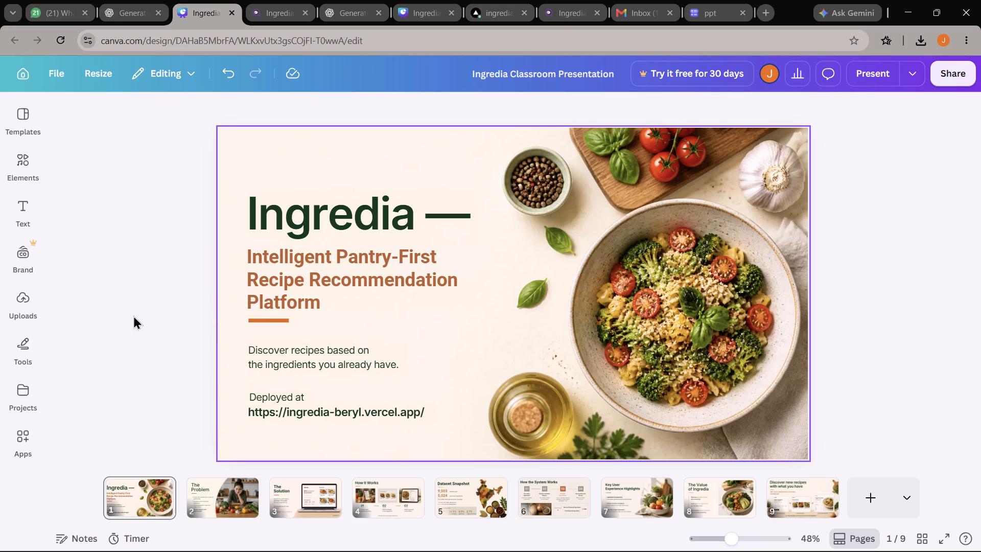
pyautogui.click(430, 1)
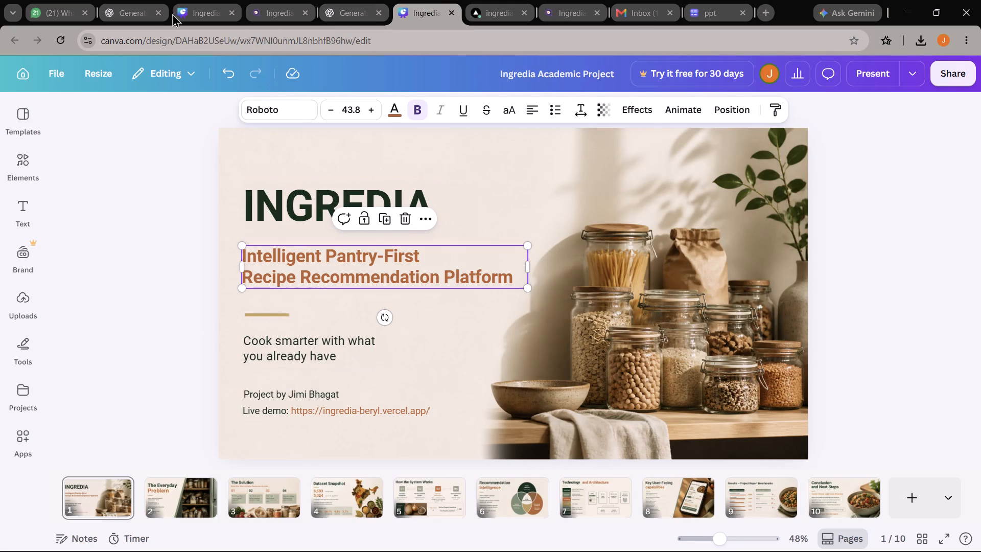
pyautogui.click(209, 6)
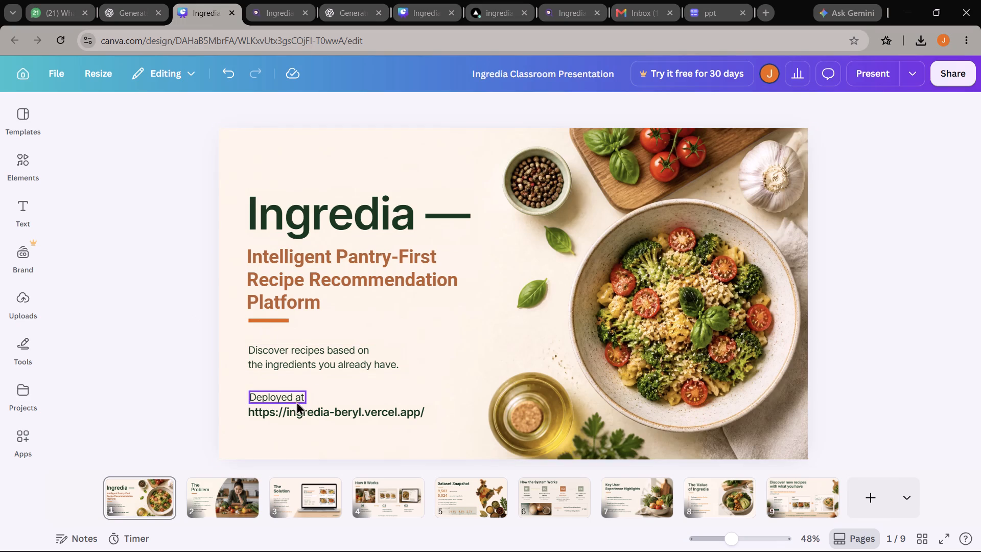
pyautogui.click(426, 2)
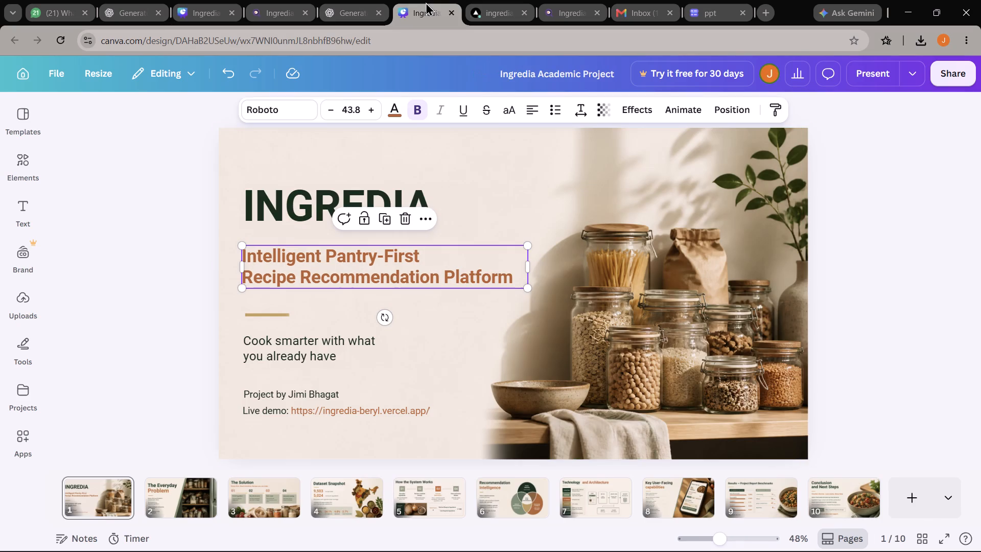
pyautogui.click(121, 314)
pyautogui.press('Right')
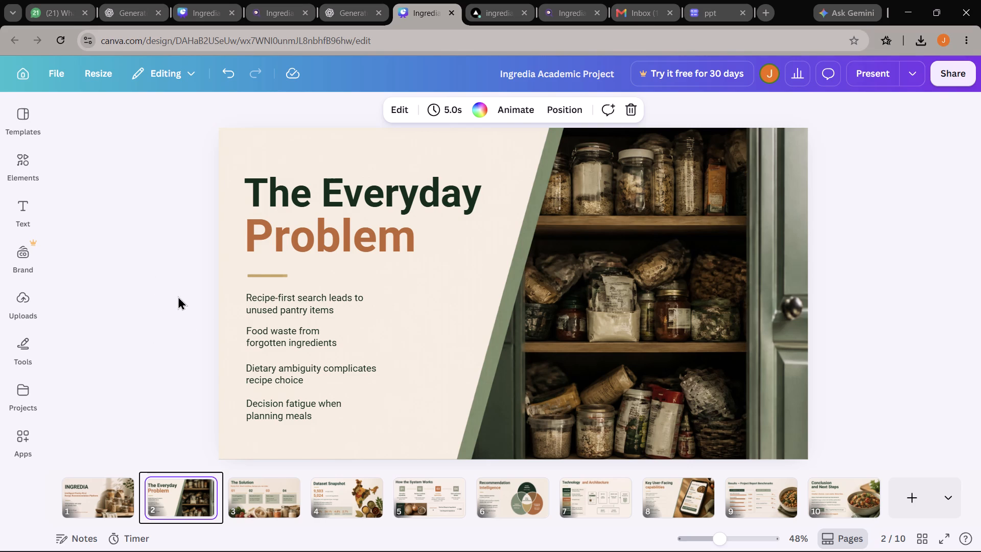
# Return to the Classroom Presentation and review its slides one by one from the title slide through "The Value of Ingredia".
pyautogui.click(191, 0)
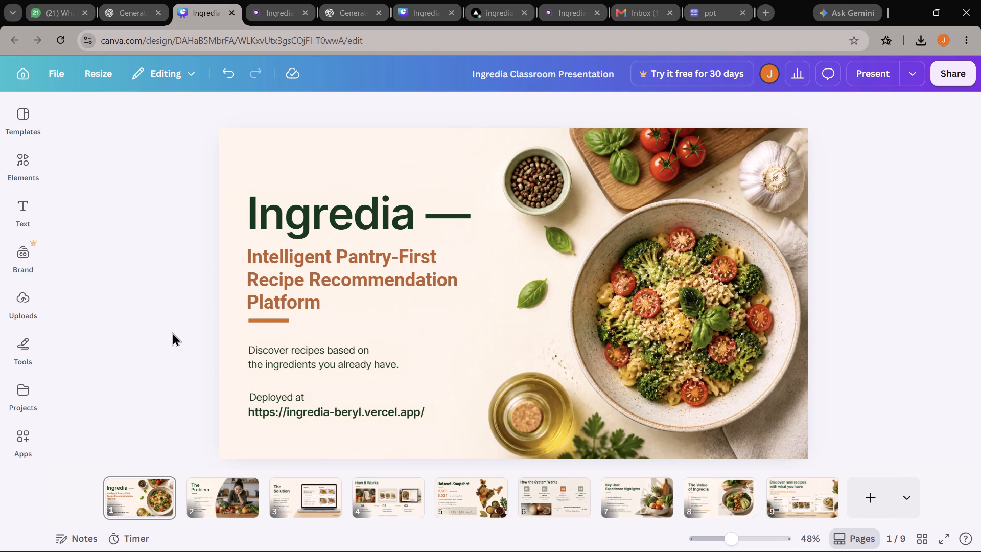
pyautogui.press('Right')
pyautogui.press('Right')
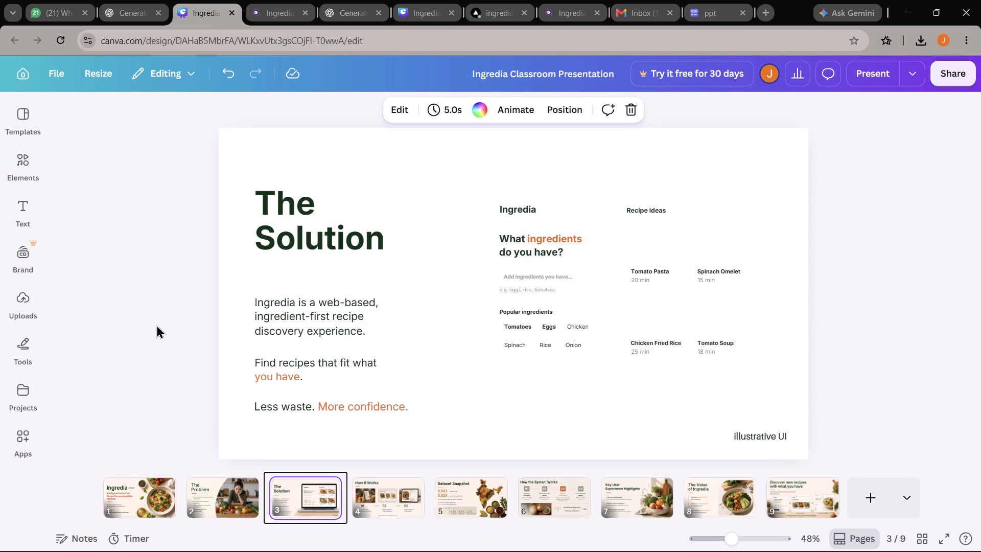
pyautogui.press('Right')
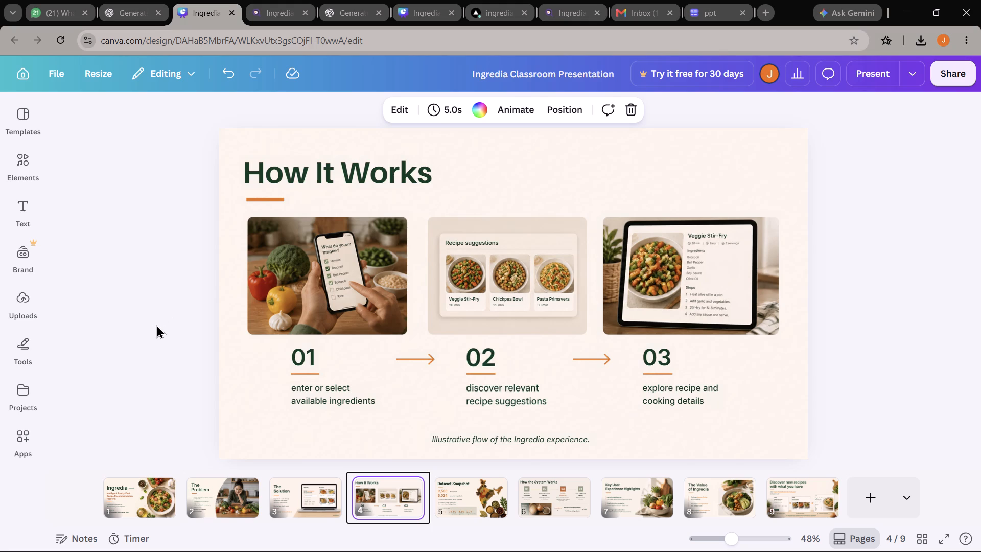
pyautogui.press('Right')
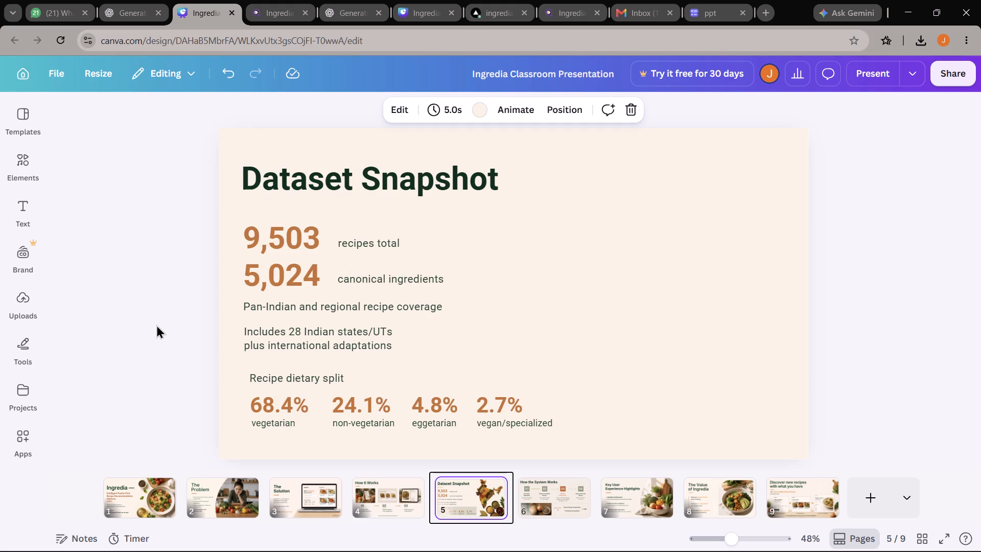
pyautogui.press('Right')
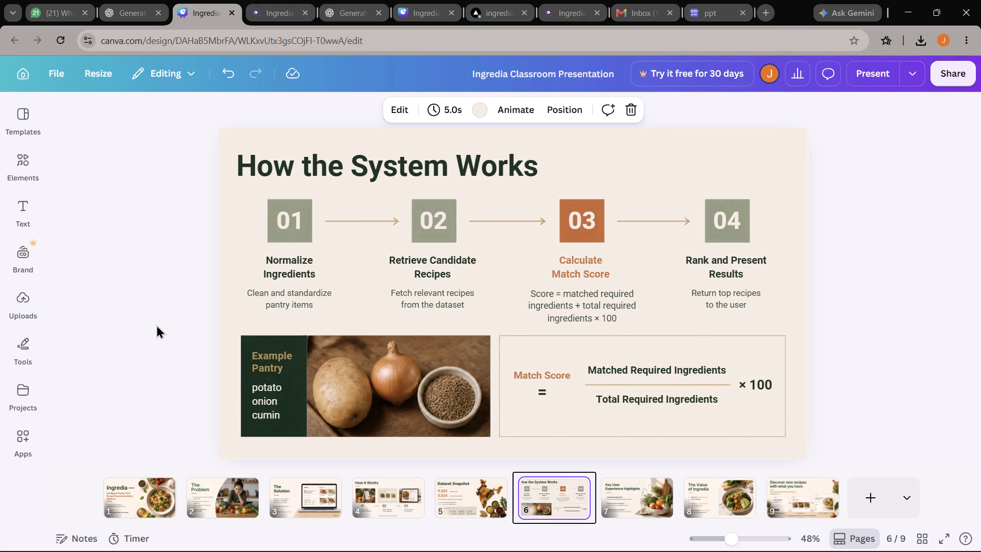
pyautogui.press('Right')
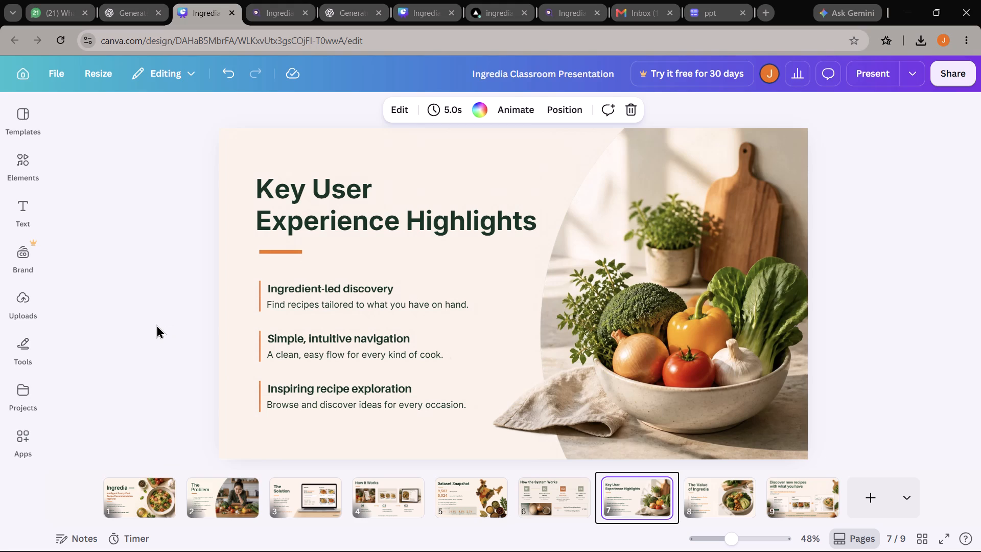
pyautogui.press('Right')
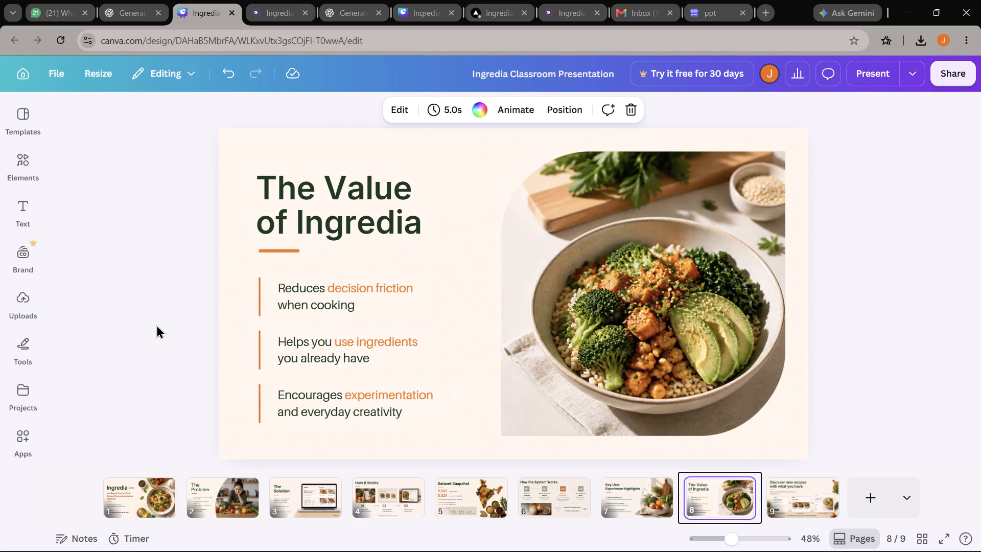
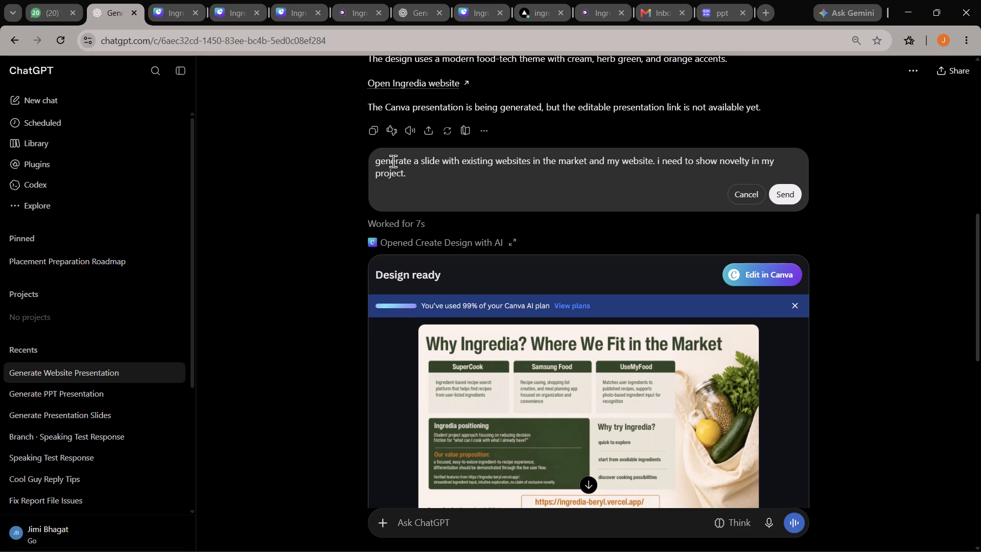
pyautogui.click(412, 164)
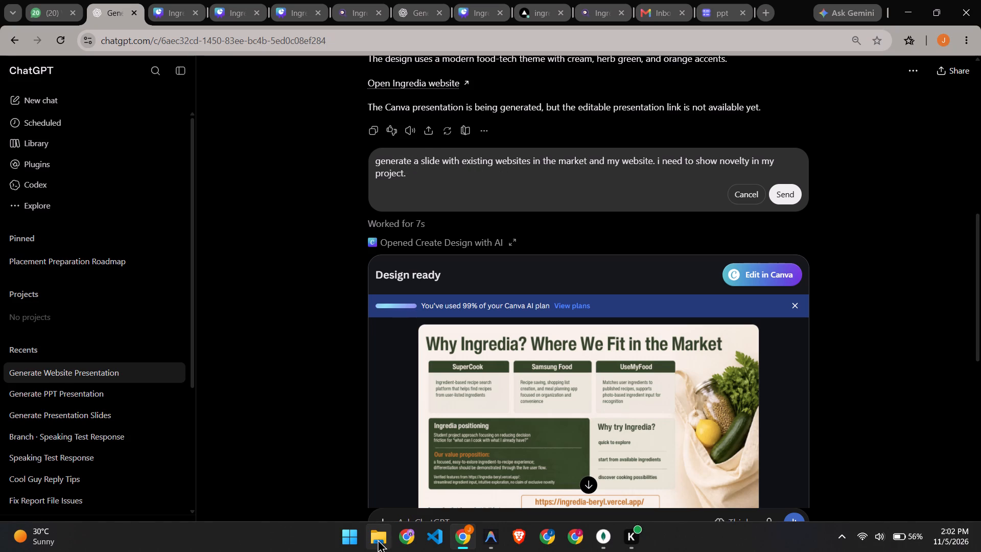
# Switch to File Explorer, view the Unibazaar Report PDF from College > CA's and PPT's > Unibazaar on drive D, and close it.
pyautogui.click(378, 539)
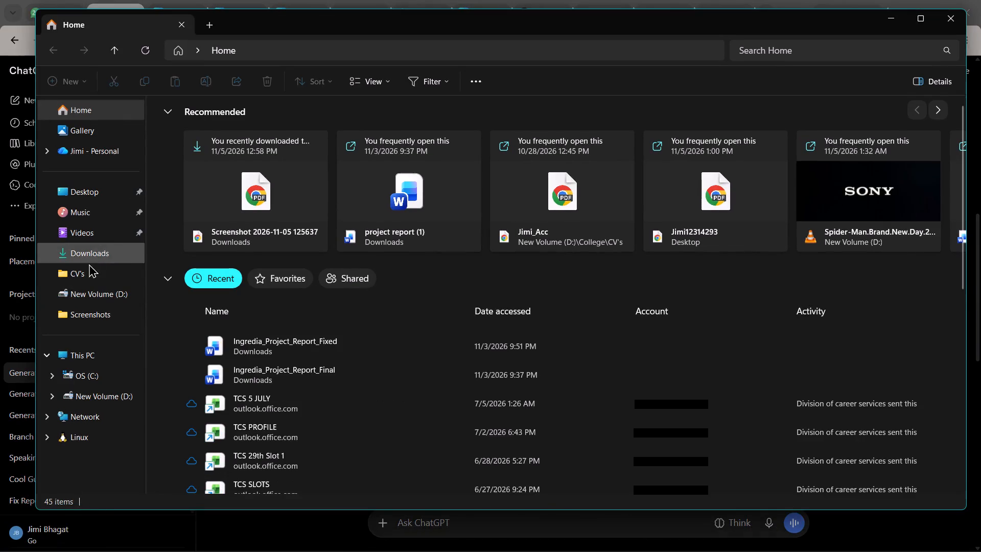
pyautogui.click(89, 264)
pyautogui.click(110, 400)
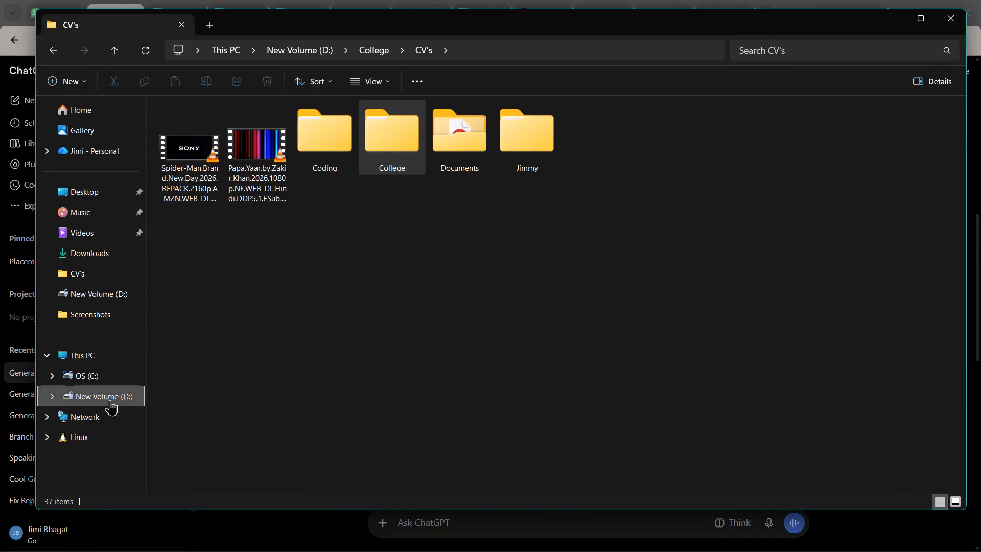
pyautogui.doubleClick(384, 156)
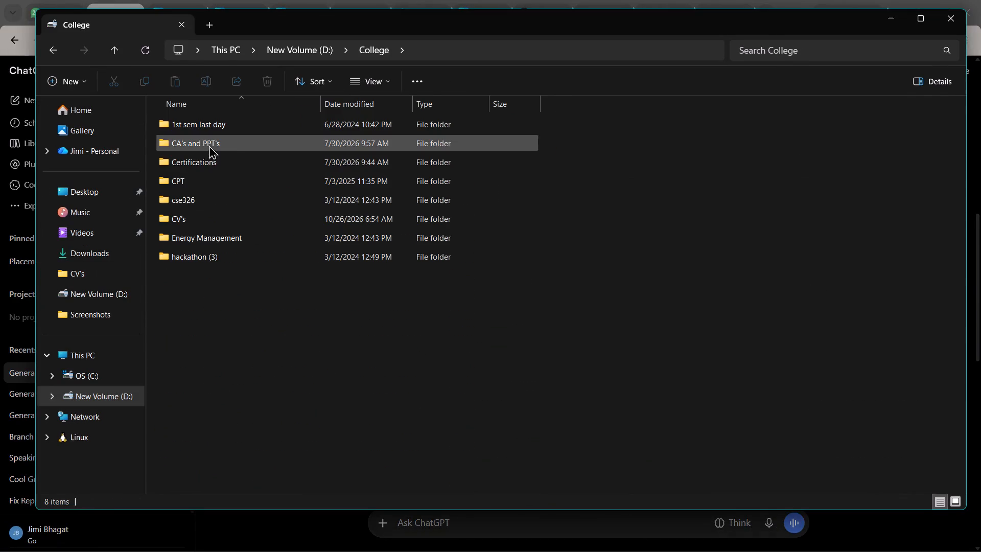
pyautogui.doubleClick(207, 144)
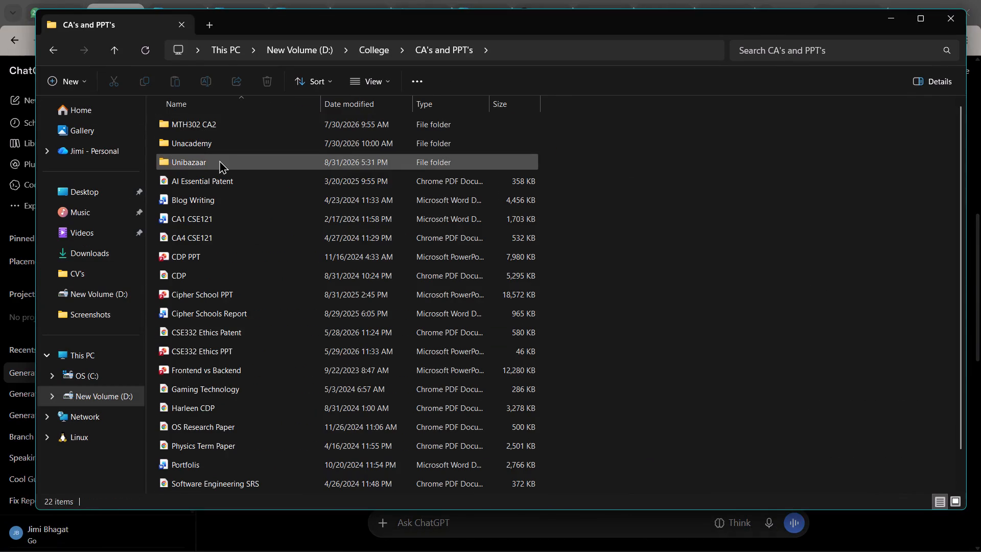
pyautogui.click(219, 160)
pyautogui.doubleClick(219, 160)
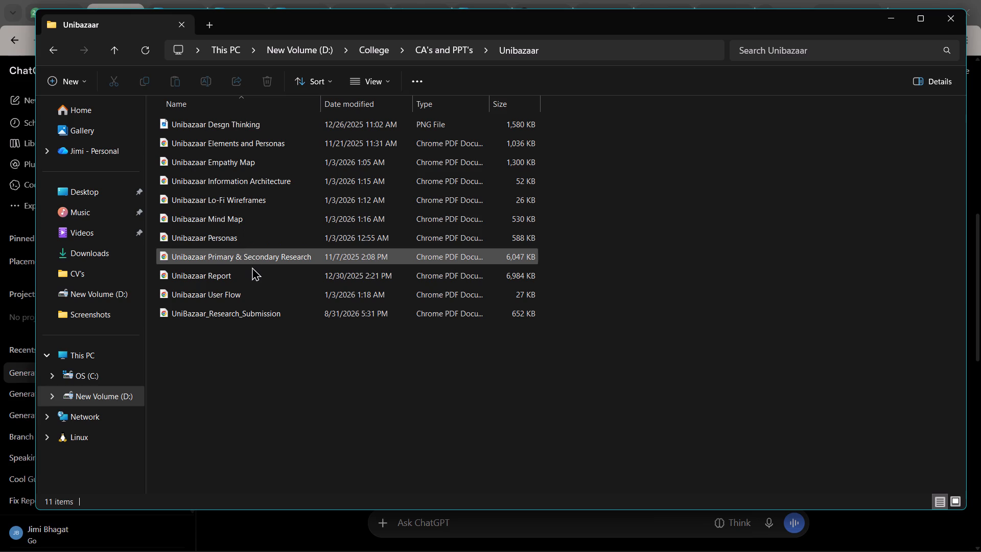
pyautogui.doubleClick(229, 279)
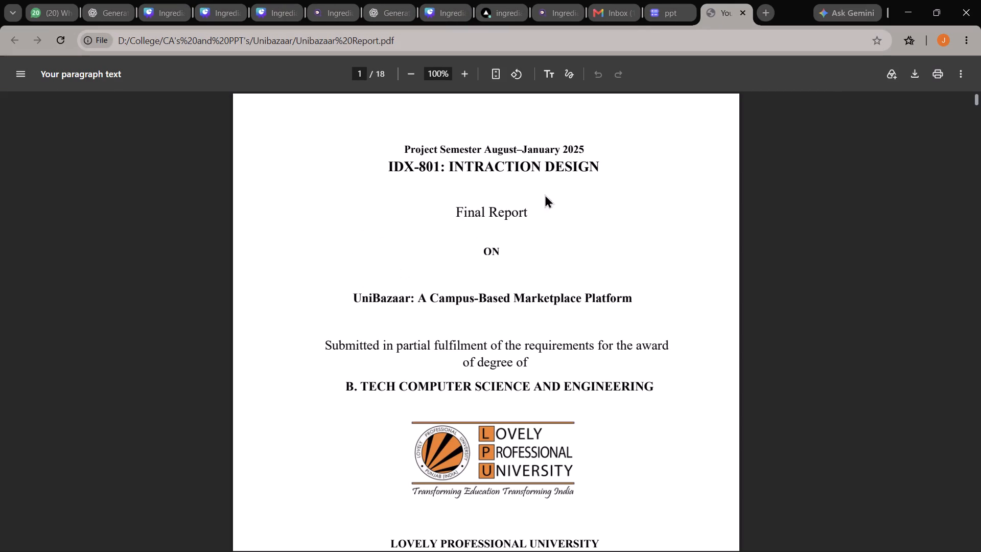
pyautogui.click(742, 13)
# Open the Unacademy ETP PDF from the CA's and PPT's > Unacademy folder and page through it to the Competitive Analysis slide.
pyautogui.hotkey('alt', 'Tab')
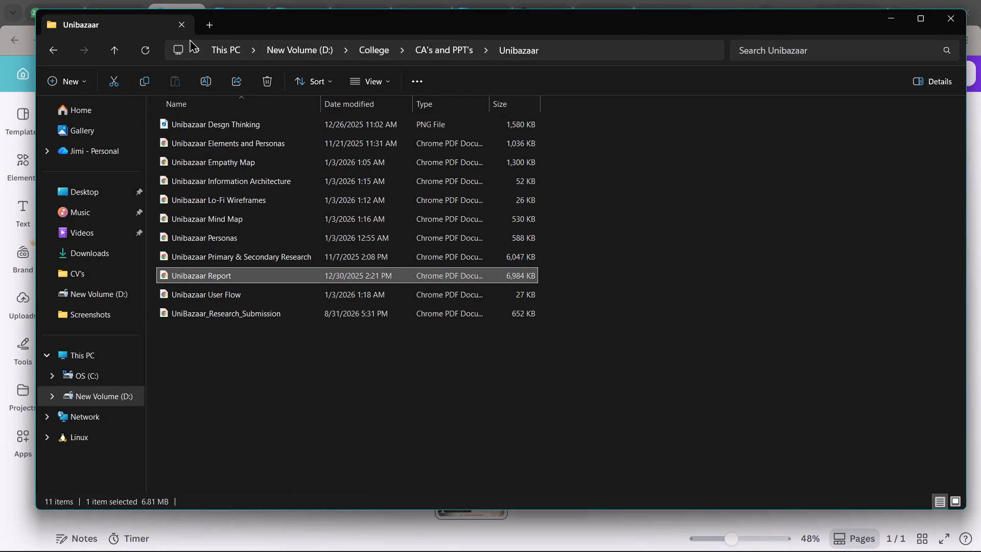
pyautogui.click(54, 54)
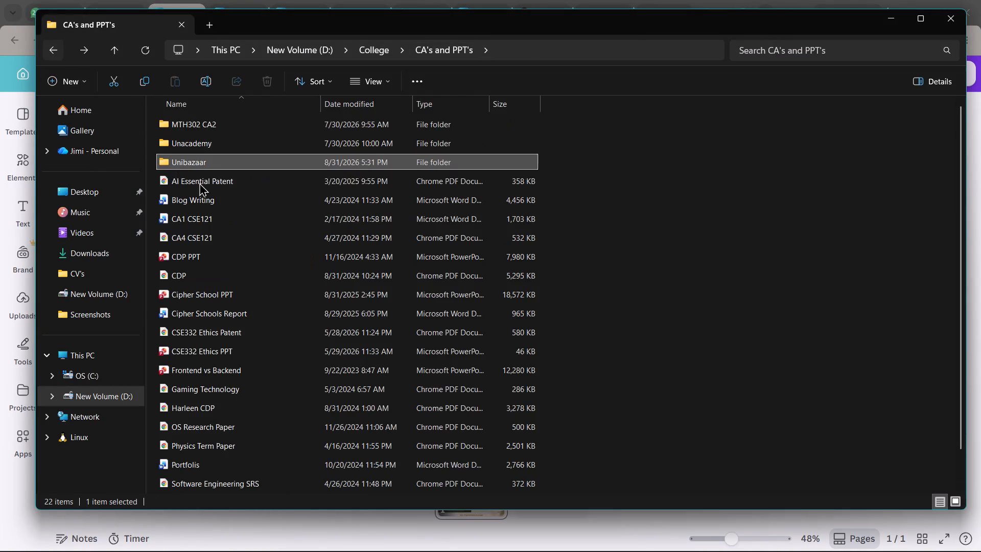
pyautogui.doubleClick(214, 141)
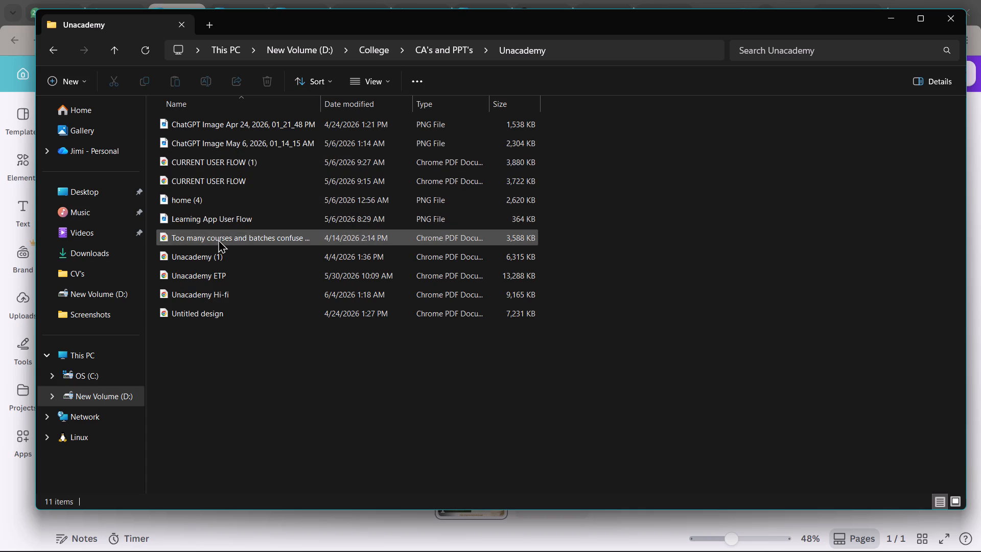
pyautogui.doubleClick(228, 269)
pyautogui.press('Right')
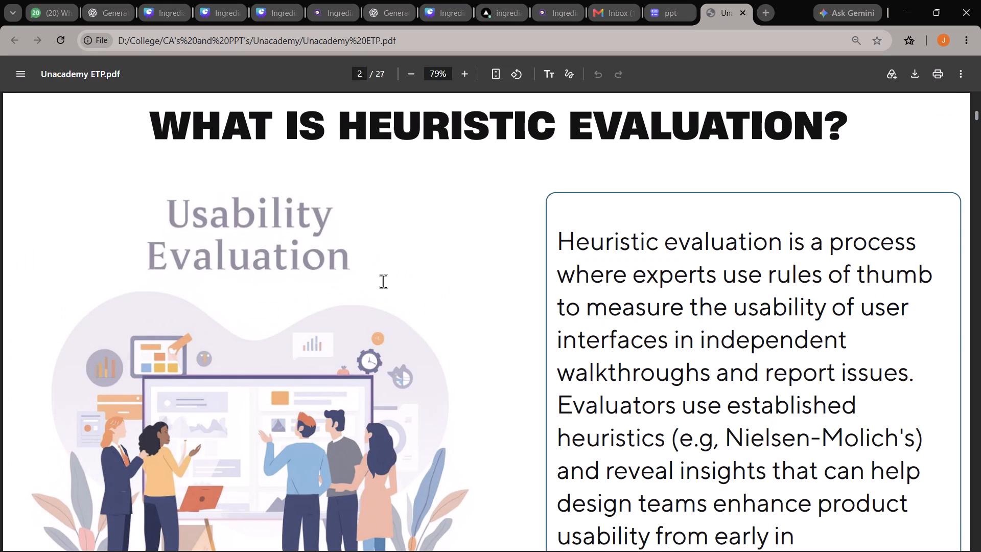
pyautogui.hotkey('ctrl', '-')
pyautogui.hotkey('ctrl', '-')
pyautogui.hotkey('ctrl', '-')
pyautogui.press('Right')
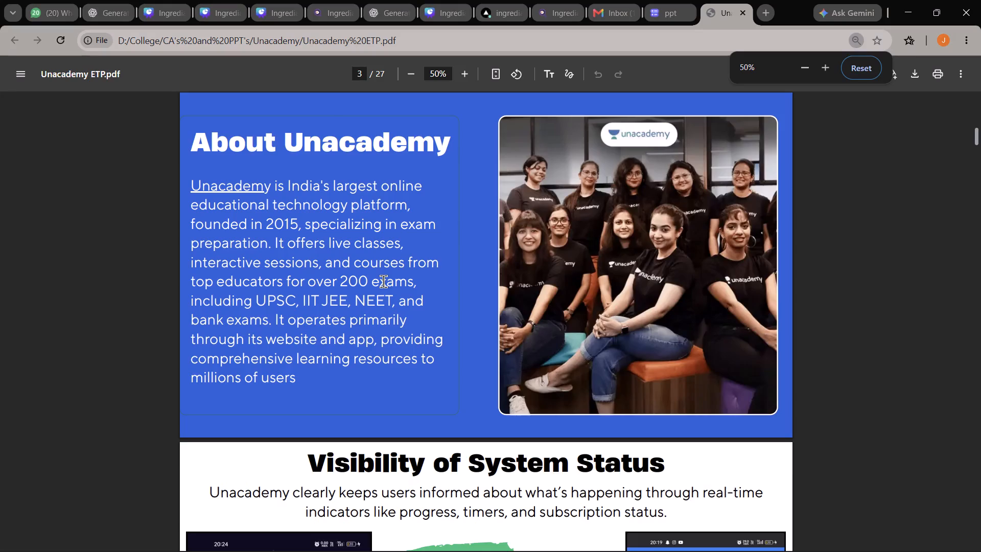
pyautogui.press('Right')
pyautogui.press('Right')
pyautogui.press('Right')
pyautogui.press('Right')
pyautogui.press('Right')
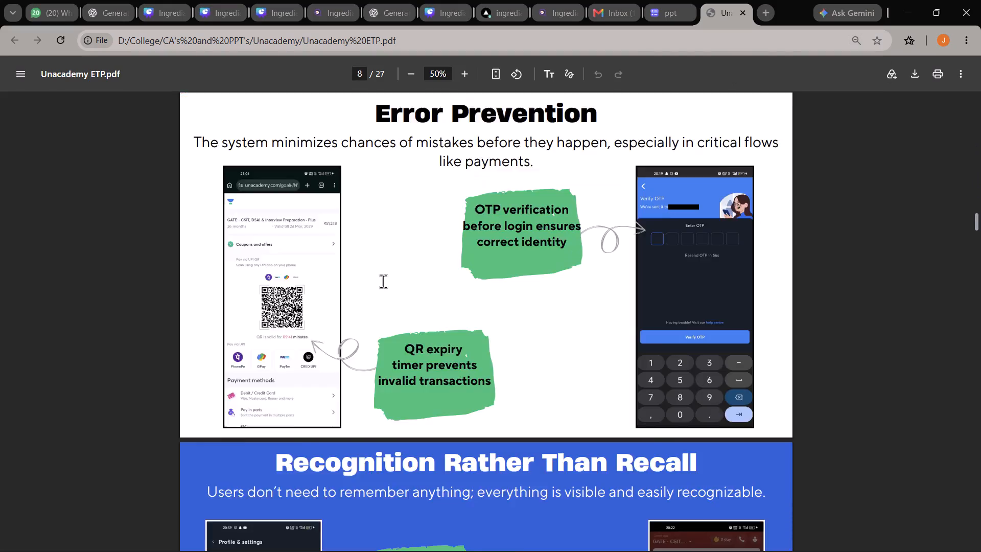
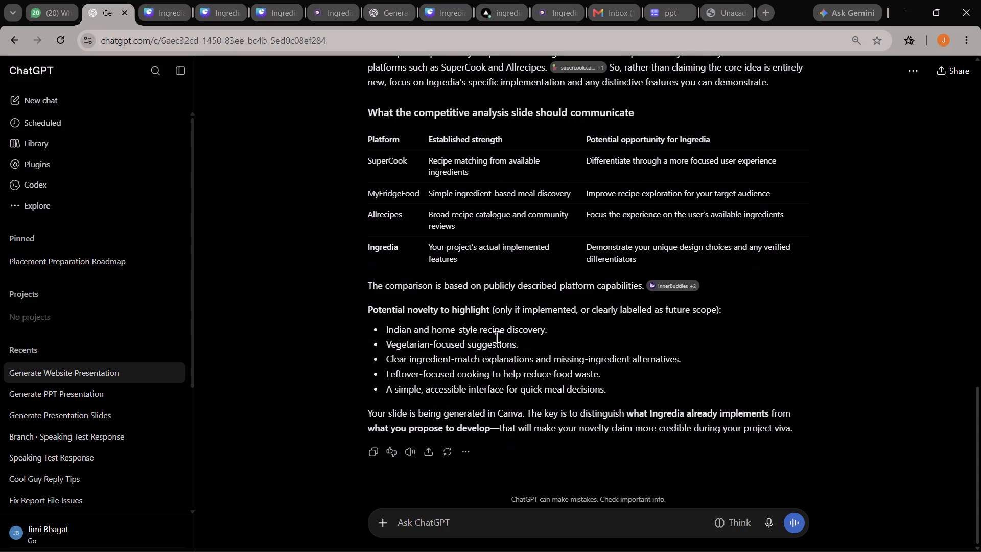
pyautogui.scroll(4, 532, 253)
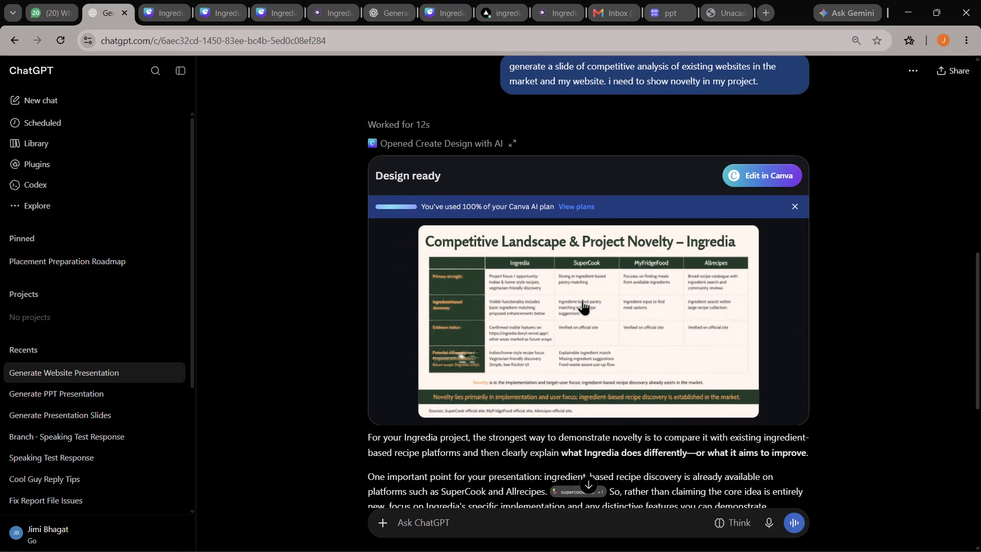
pyautogui.click(732, 175)
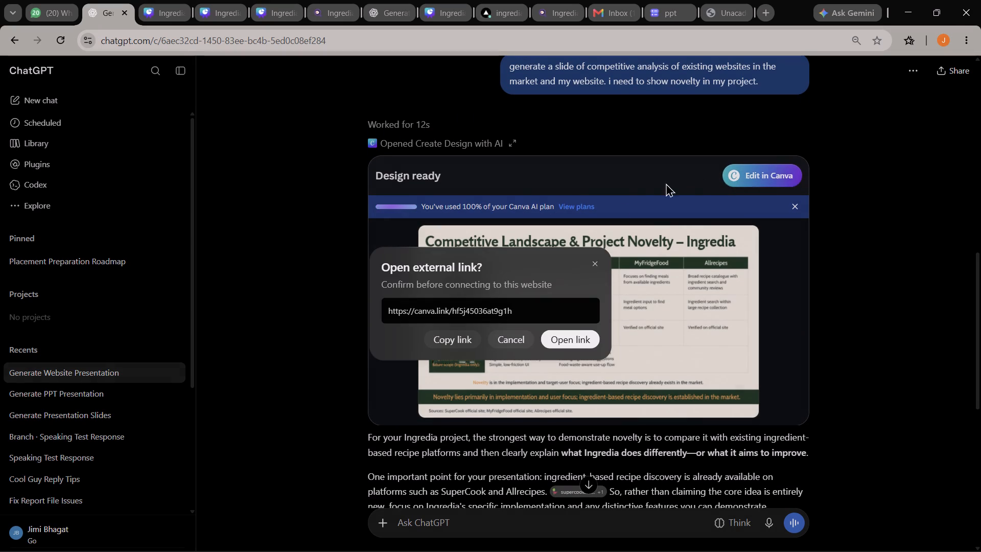
pyautogui.click(574, 338)
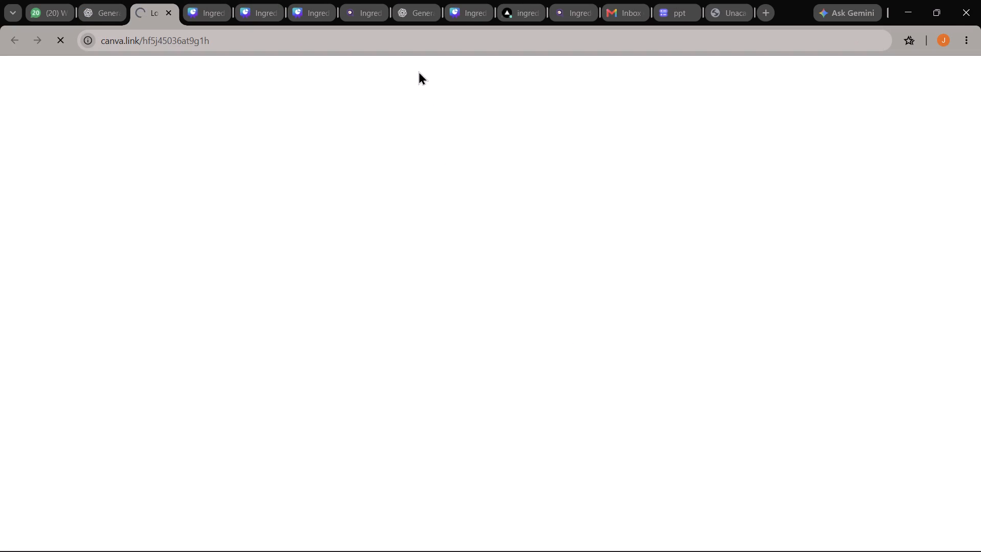
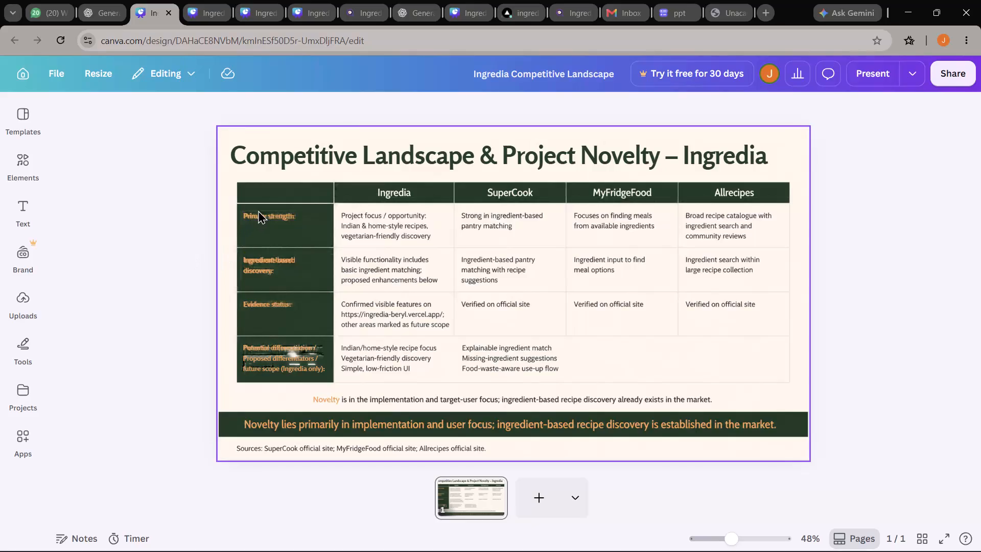
# Reload the competitive landscape slide in Canva and compare its garbled row labels with the design preview in the ChatGPT chat.
pyautogui.click(258, 210)
pyautogui.click(281, 258)
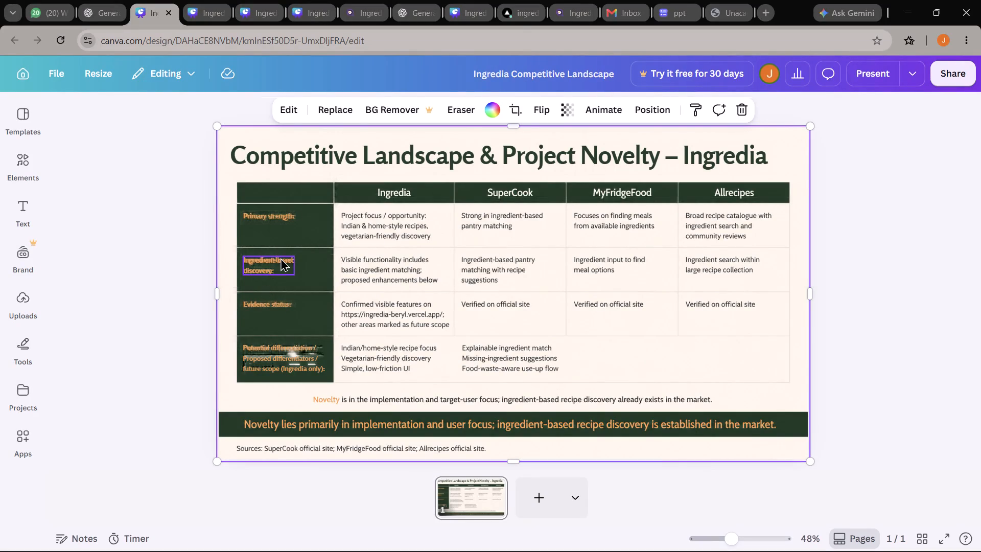
pyautogui.click(198, 285)
pyautogui.click(59, 35)
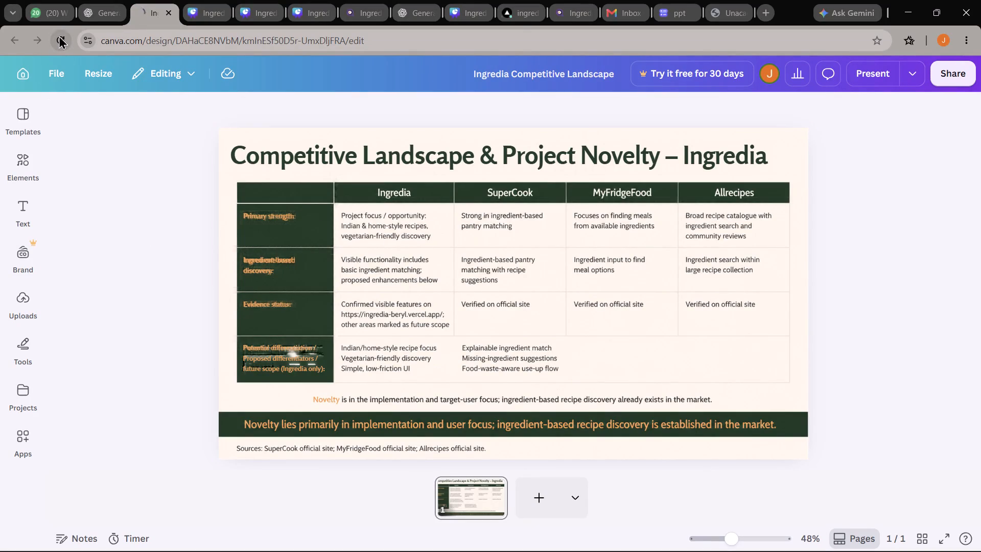
pyautogui.click(103, 7)
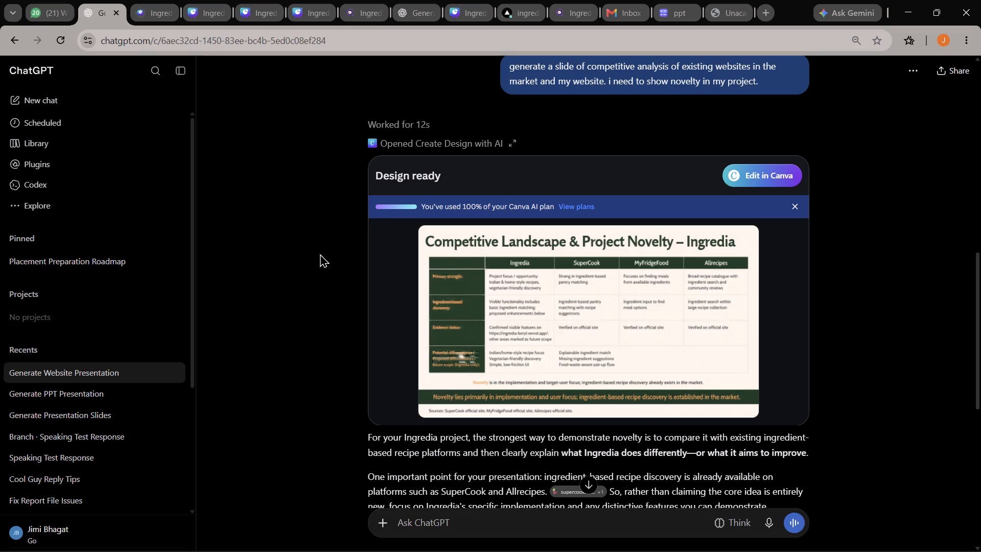
pyautogui.click(151, 9)
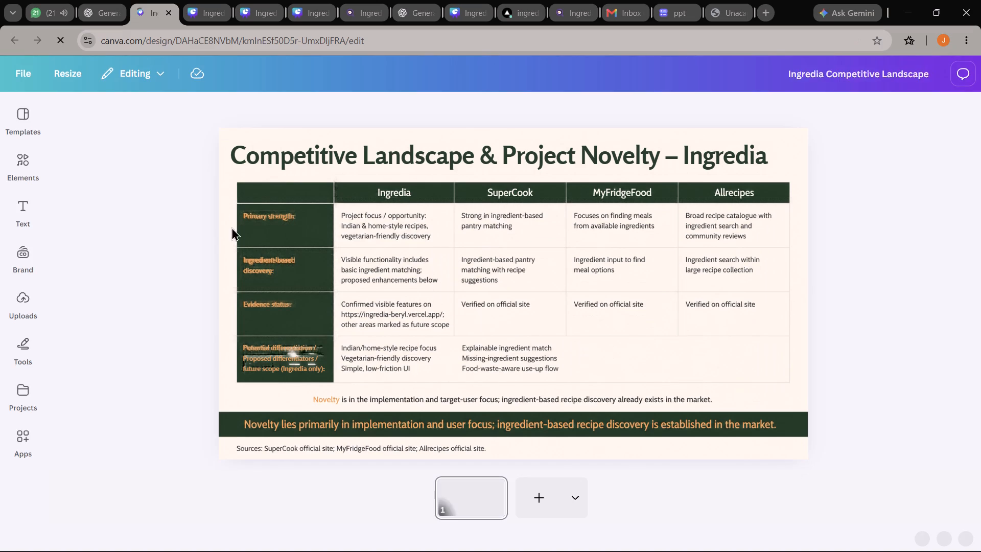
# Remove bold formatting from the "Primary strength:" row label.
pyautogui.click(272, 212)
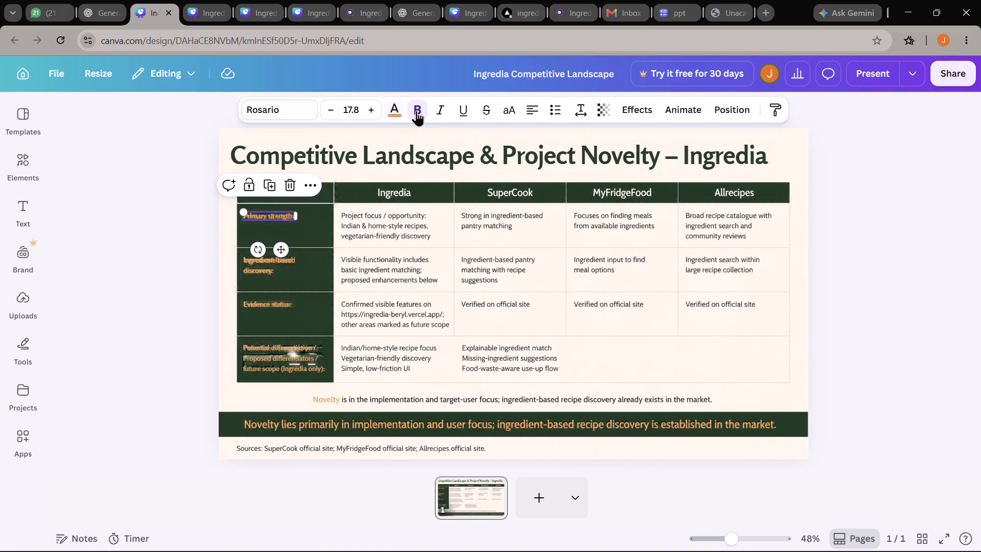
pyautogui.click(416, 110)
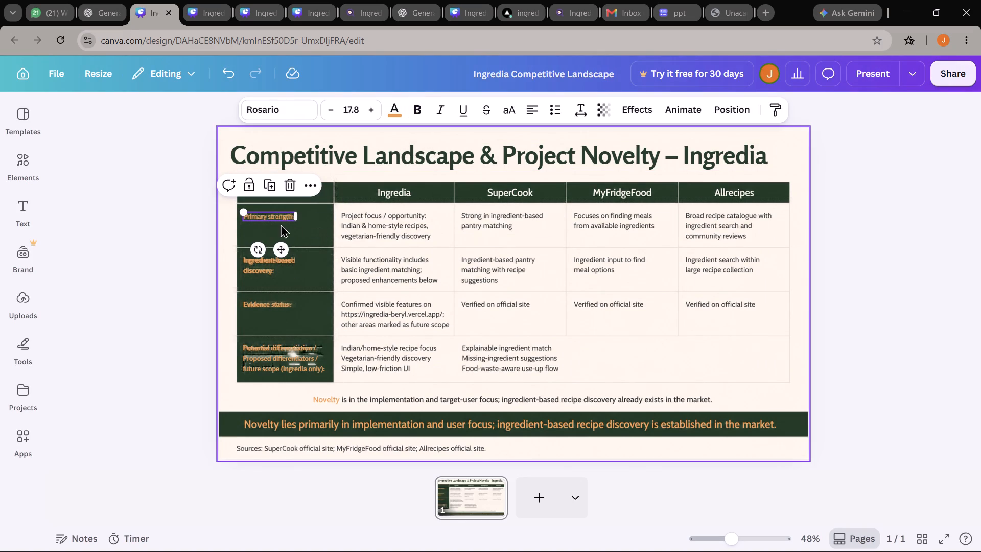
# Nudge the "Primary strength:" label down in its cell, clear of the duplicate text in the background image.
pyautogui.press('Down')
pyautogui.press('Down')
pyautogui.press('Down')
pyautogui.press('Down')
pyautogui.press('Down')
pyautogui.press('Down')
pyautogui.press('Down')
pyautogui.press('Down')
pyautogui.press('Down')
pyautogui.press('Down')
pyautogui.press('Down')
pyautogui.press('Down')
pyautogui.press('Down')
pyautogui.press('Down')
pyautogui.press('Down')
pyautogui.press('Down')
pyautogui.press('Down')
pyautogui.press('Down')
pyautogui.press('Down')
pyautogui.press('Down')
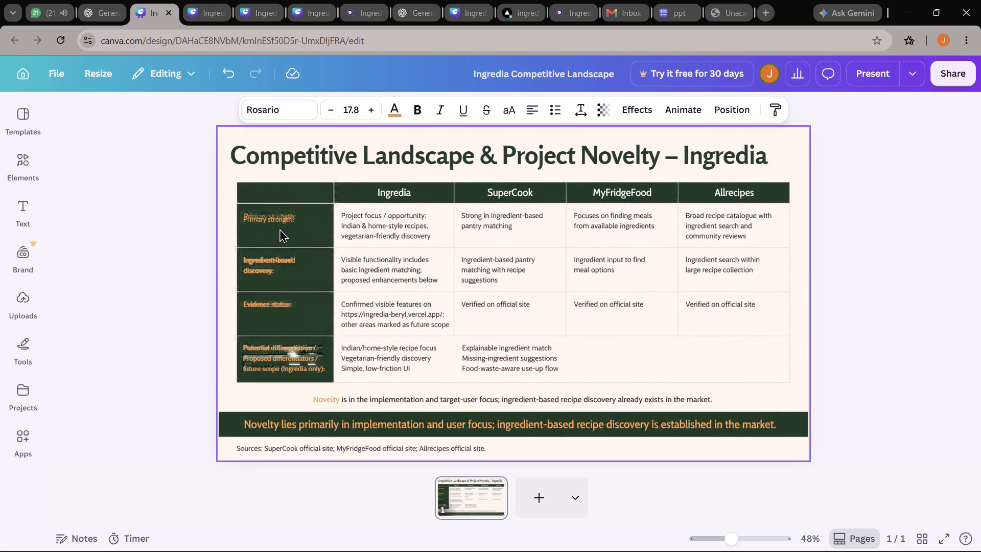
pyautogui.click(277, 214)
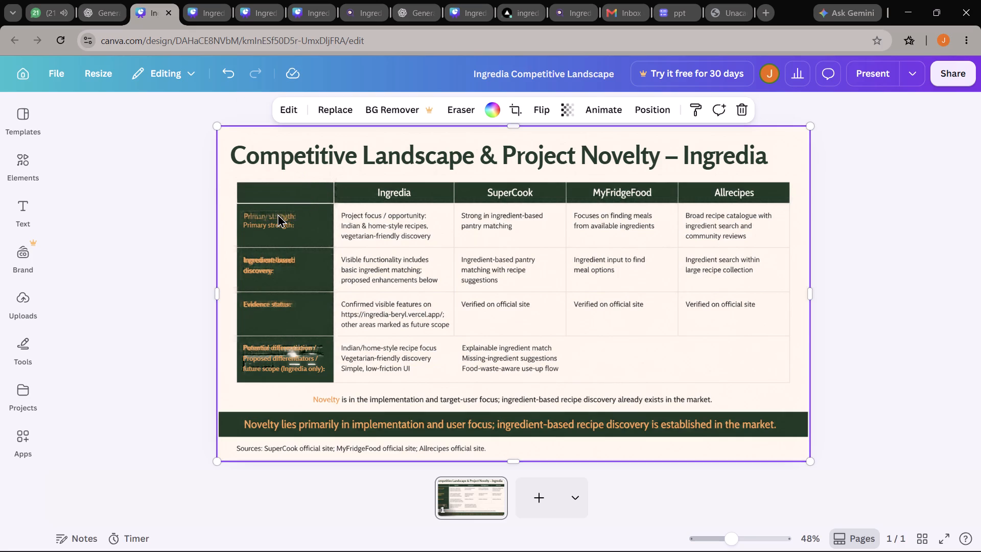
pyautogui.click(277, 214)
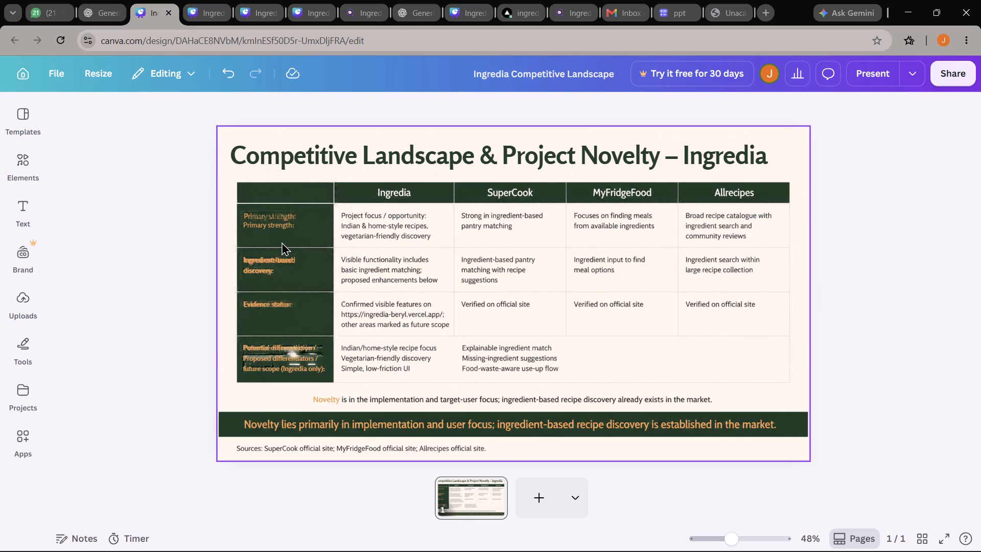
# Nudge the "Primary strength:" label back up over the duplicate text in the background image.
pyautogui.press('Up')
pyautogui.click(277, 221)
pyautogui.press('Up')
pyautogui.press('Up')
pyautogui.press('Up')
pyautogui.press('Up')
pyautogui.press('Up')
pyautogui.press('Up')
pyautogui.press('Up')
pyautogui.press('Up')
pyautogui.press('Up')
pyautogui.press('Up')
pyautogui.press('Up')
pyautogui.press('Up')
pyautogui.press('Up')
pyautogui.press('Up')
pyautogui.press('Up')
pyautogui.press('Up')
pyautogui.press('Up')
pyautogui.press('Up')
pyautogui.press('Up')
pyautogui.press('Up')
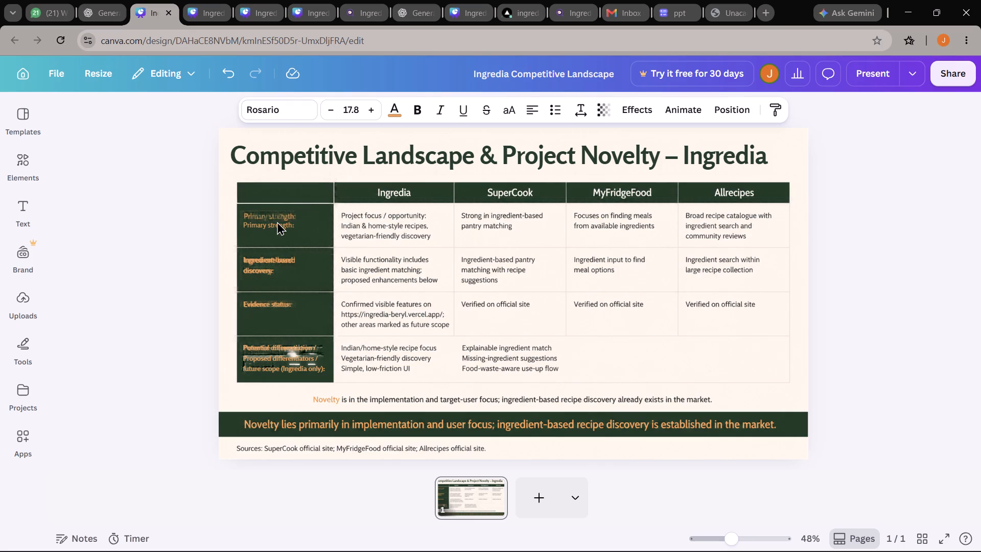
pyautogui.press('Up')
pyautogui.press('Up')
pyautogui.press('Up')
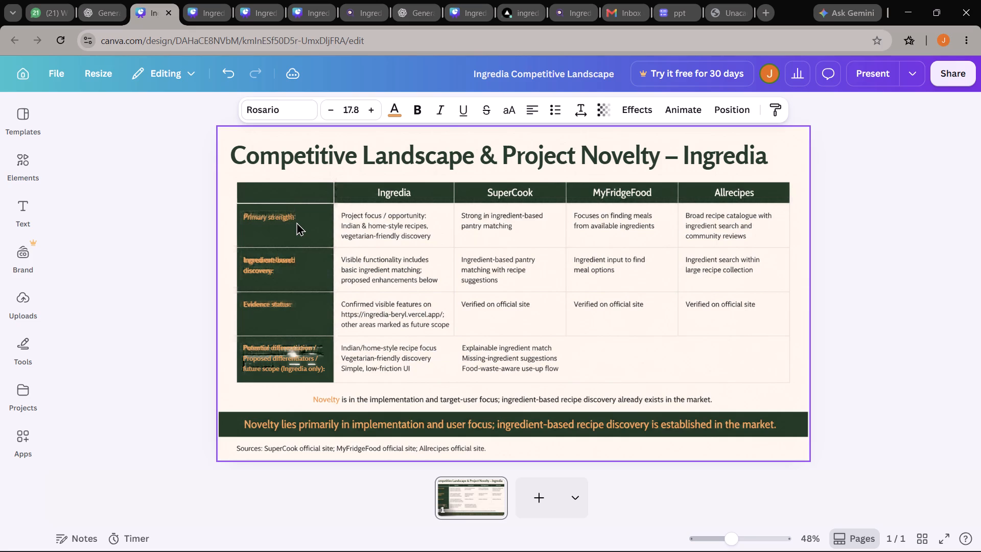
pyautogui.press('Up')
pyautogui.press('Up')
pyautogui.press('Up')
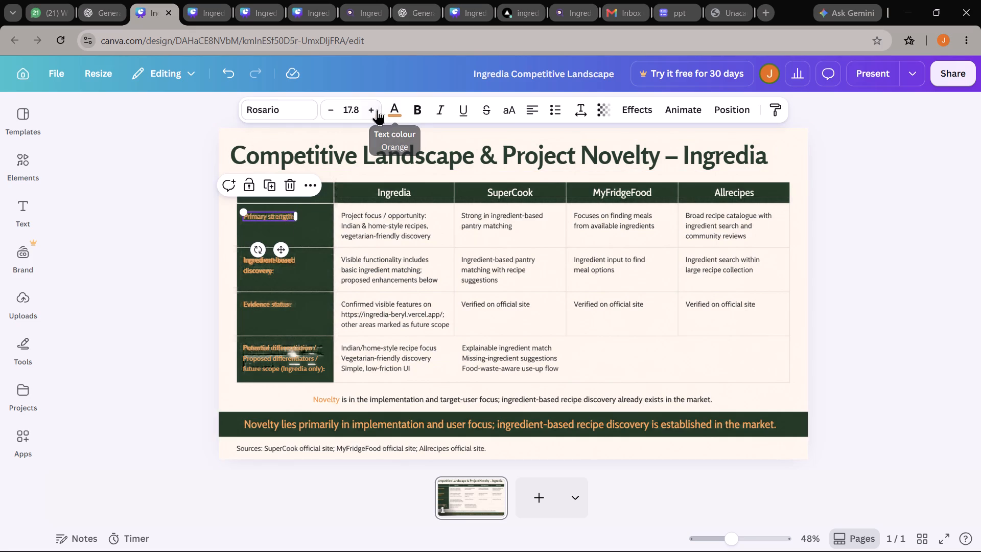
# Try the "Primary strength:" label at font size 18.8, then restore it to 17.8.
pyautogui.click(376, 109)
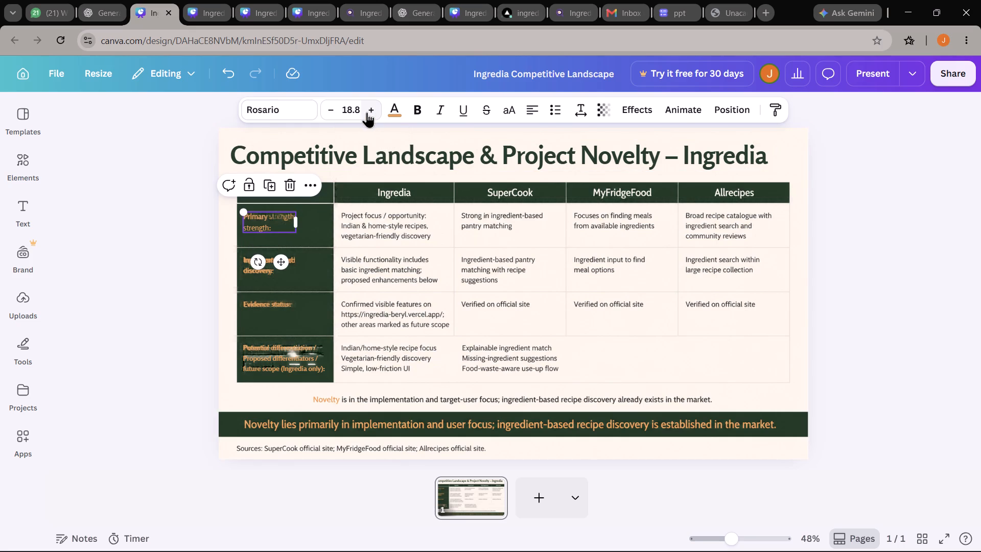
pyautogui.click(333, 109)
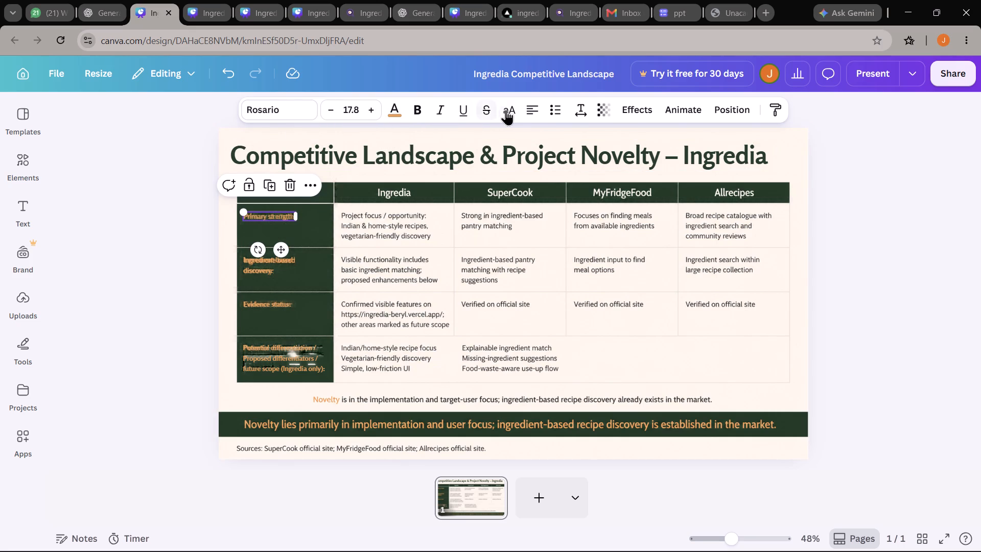
# Change the text colour of the "Primary strength:" label to white.
pyautogui.click(398, 109)
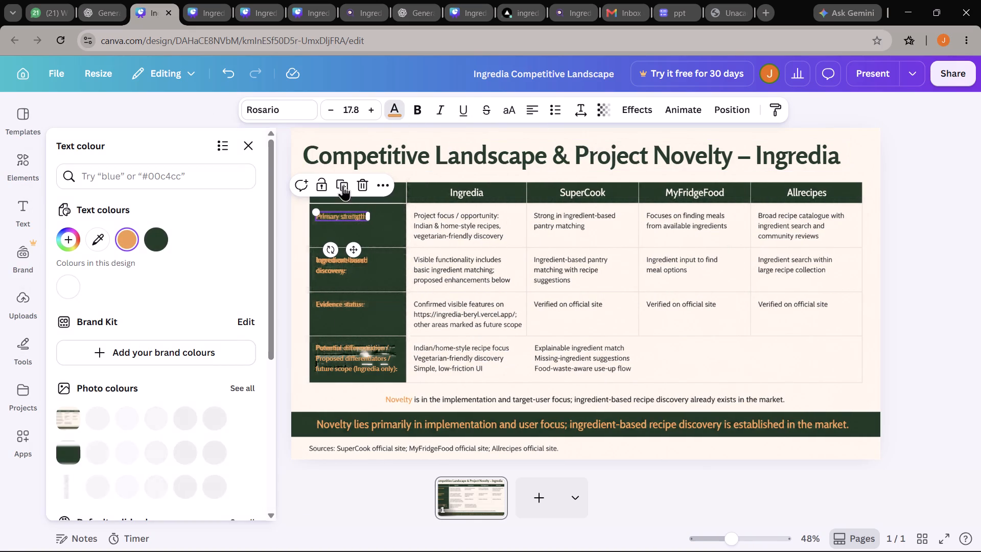
pyautogui.click(64, 270)
pyautogui.moveTo(64, 270); pyautogui.dragTo(67, 280)
pyautogui.click(67, 280)
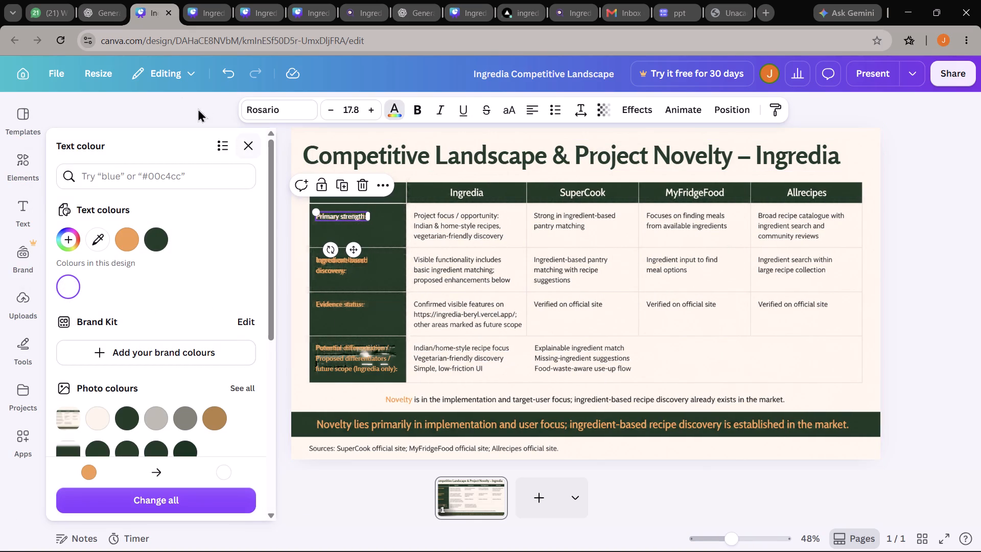
pyautogui.click(182, 100)
pyautogui.click(136, 289)
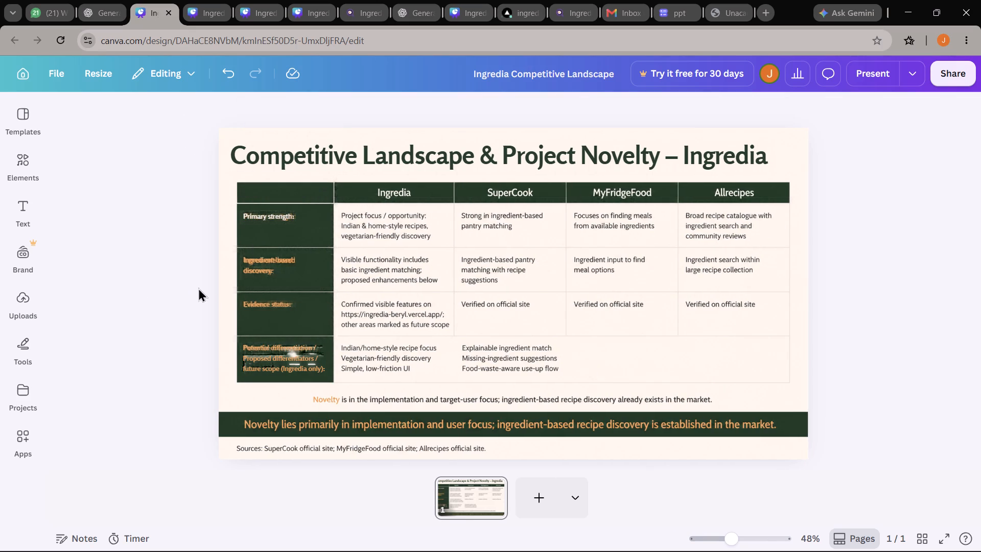
# Make the "Primary strength:" label bold and widen its text box slightly.
pyautogui.click(270, 217)
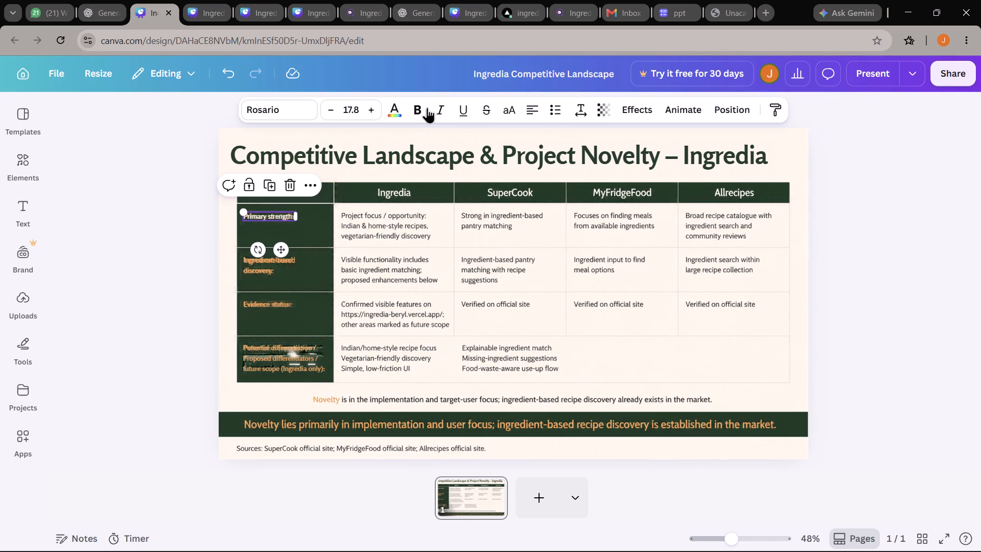
pyautogui.click(414, 108)
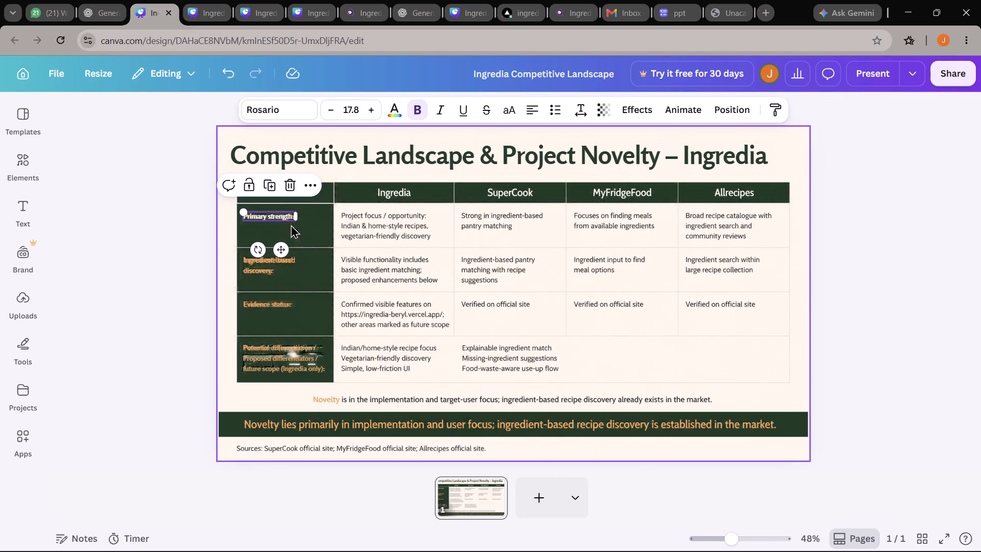
pyautogui.moveTo(296, 214); pyautogui.dragTo(301, 214)
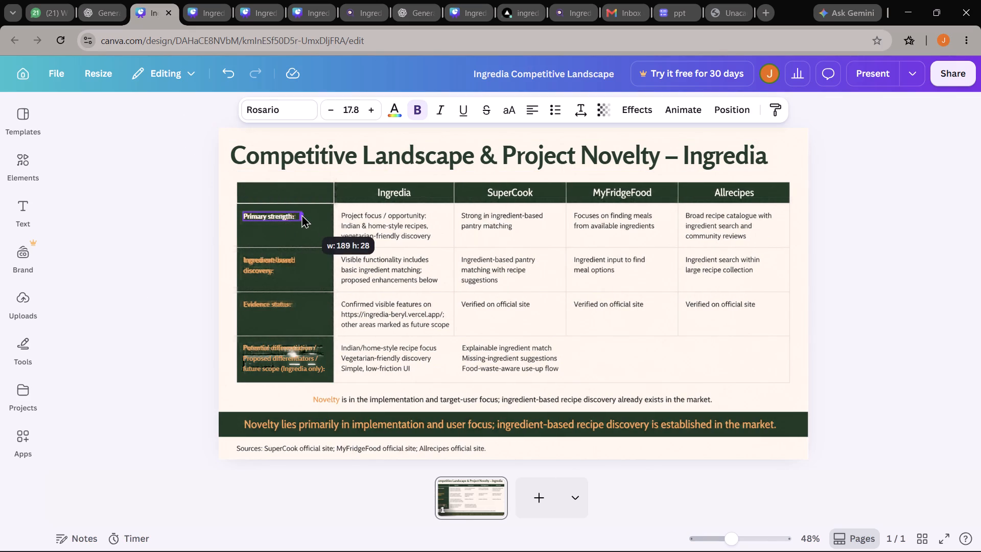
pyautogui.moveTo(301, 214); pyautogui.dragTo(312, 215)
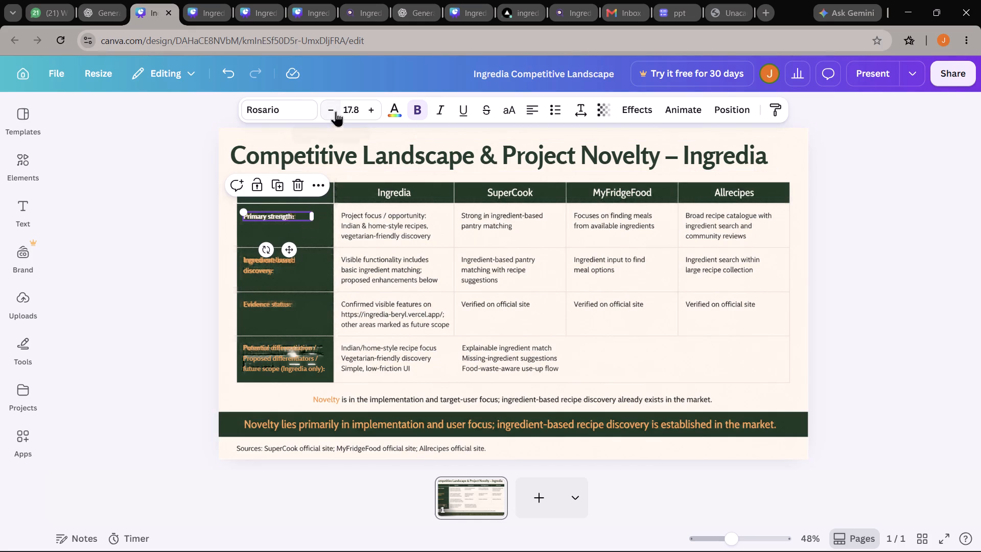
# Set the font size of the "Primary strength:" label to 20.
pyautogui.click(370, 107)
pyautogui.click(370, 107)
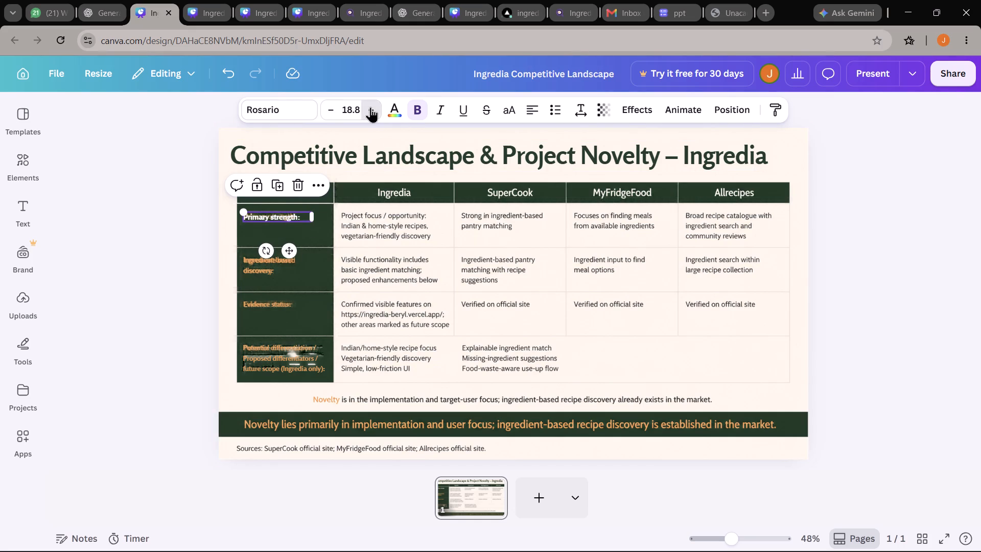
pyautogui.click(370, 107)
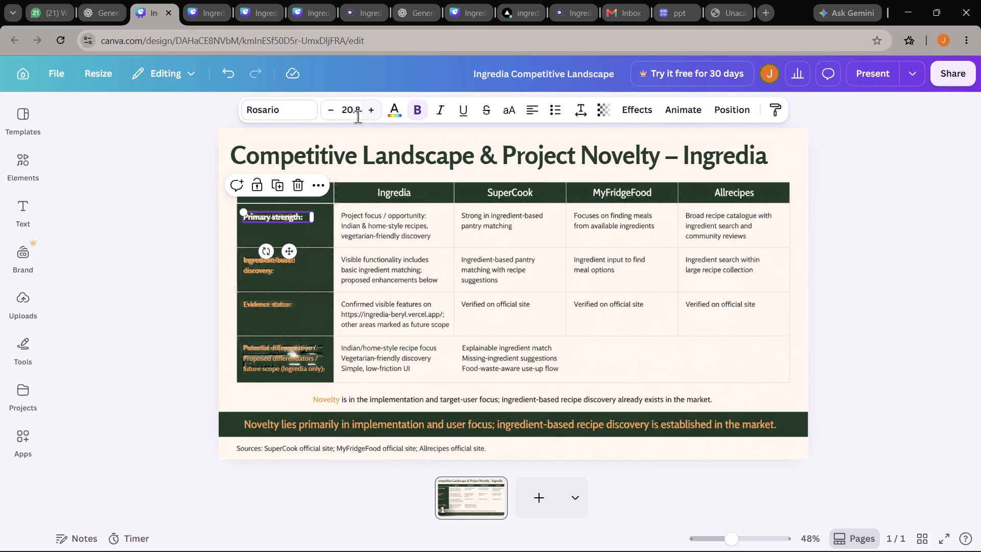
pyautogui.click(352, 114)
pyautogui.write('20')
pyautogui.press('Return')
pyautogui.click(166, 293)
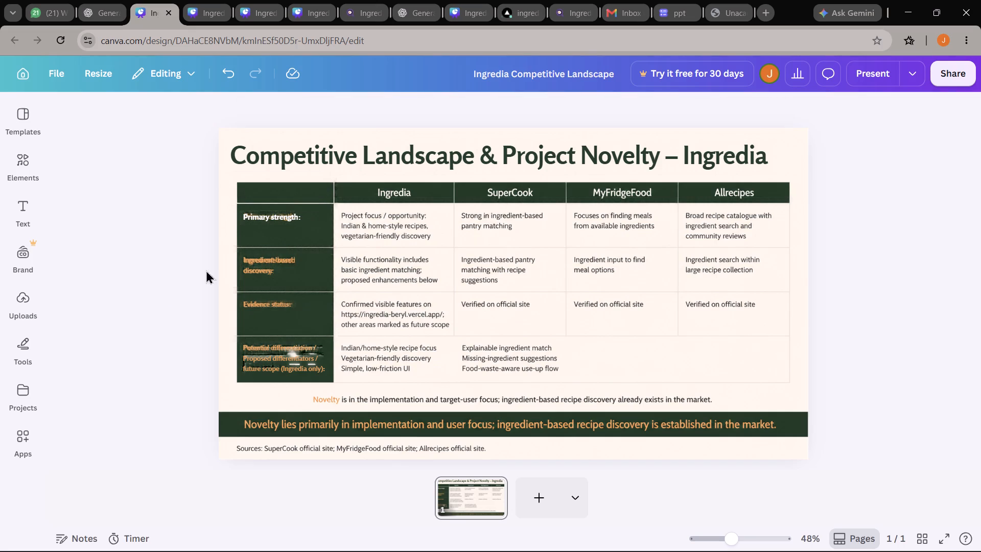
# Move the white "Primary strength:" label down and to the right within its cell, off the orange duplicate text.
pyautogui.moveTo(284, 219); pyautogui.dragTo(285, 220)
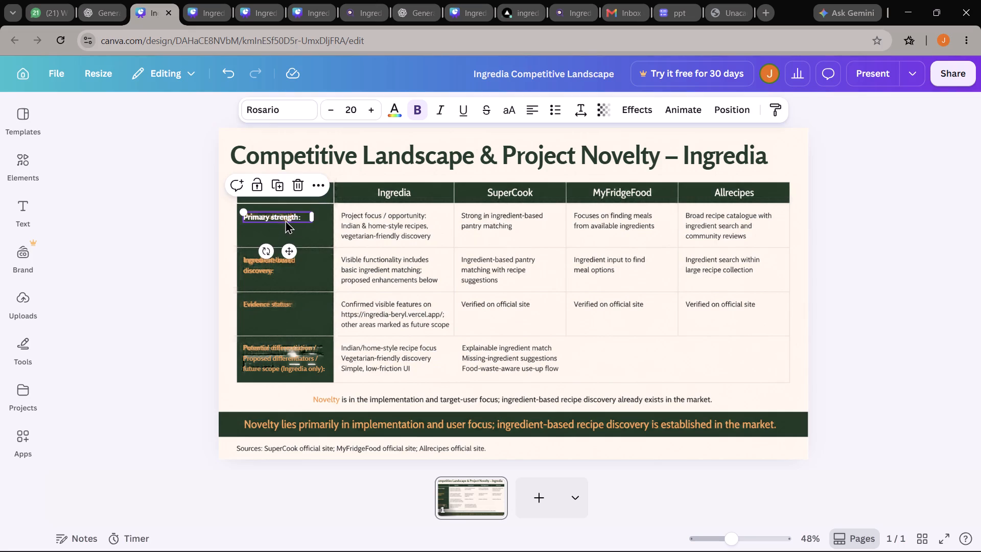
pyautogui.moveTo(285, 220); pyautogui.dragTo(300, 232)
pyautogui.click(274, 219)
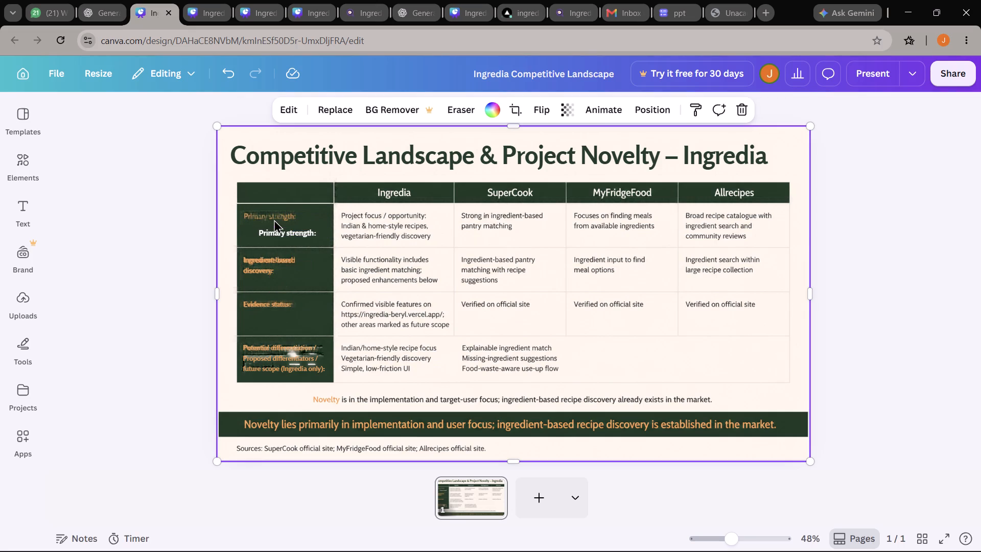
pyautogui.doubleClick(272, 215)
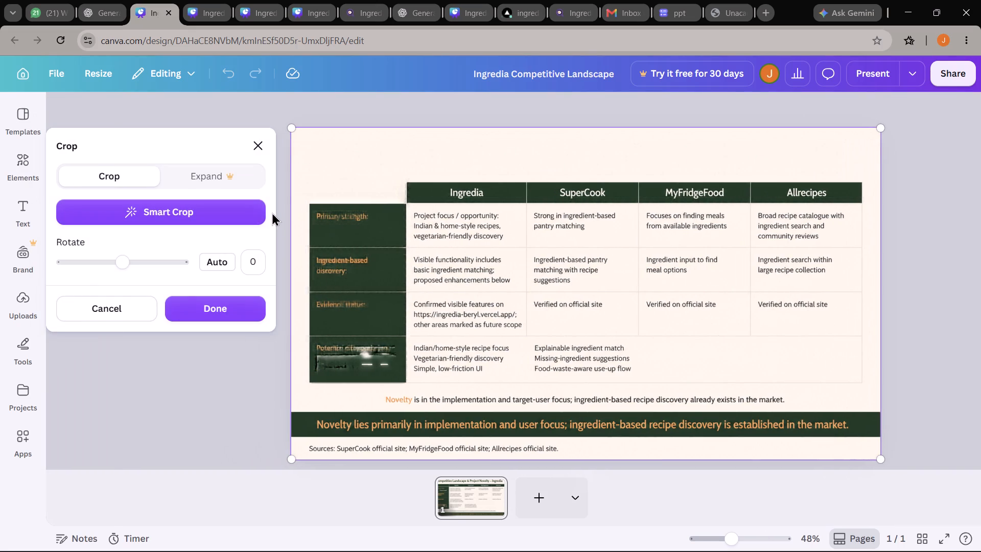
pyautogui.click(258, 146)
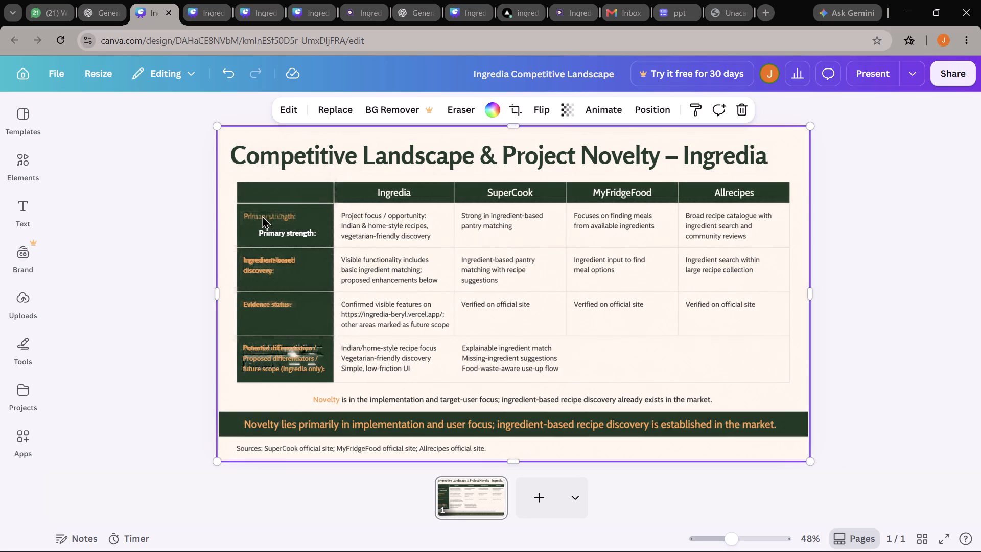
# Erase the orange "Primary strength:" text from the background image with the Pixel Eraser.
pyautogui.click(474, 105)
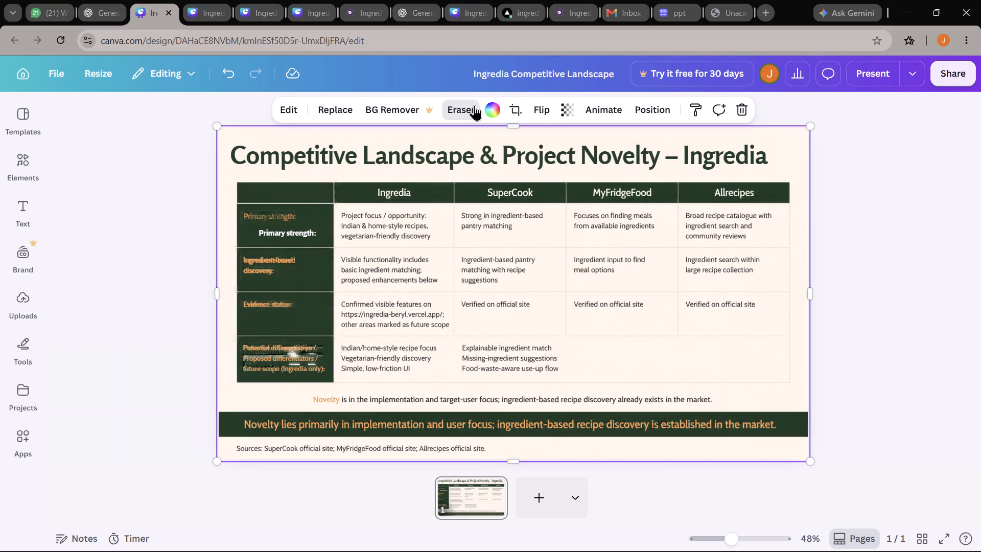
pyautogui.click(458, 163)
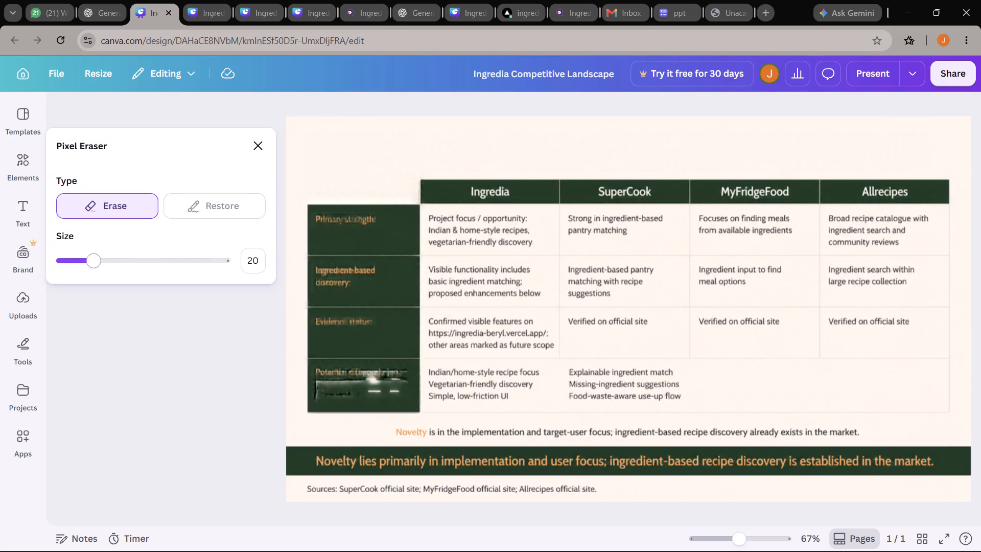
pyautogui.click(379, 224)
pyautogui.moveTo(379, 224); pyautogui.dragTo(358, 222)
pyautogui.click(358, 222)
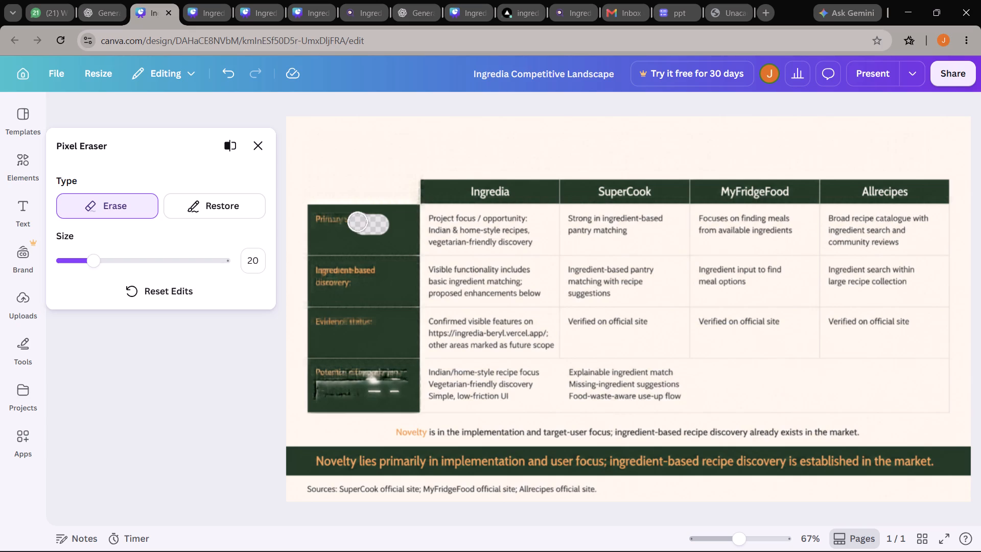
pyautogui.click(323, 223)
pyautogui.click(342, 223)
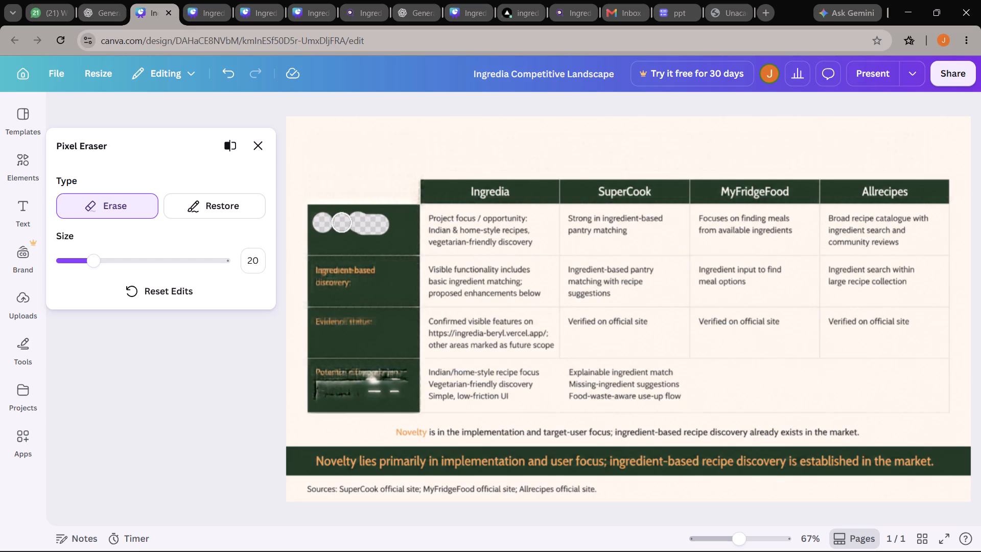
pyautogui.click(332, 223)
# Erase the orange "Ingredient-based discovery:" text from the background image with the Pixel Eraser.
pyautogui.click(321, 270)
pyautogui.click(323, 288)
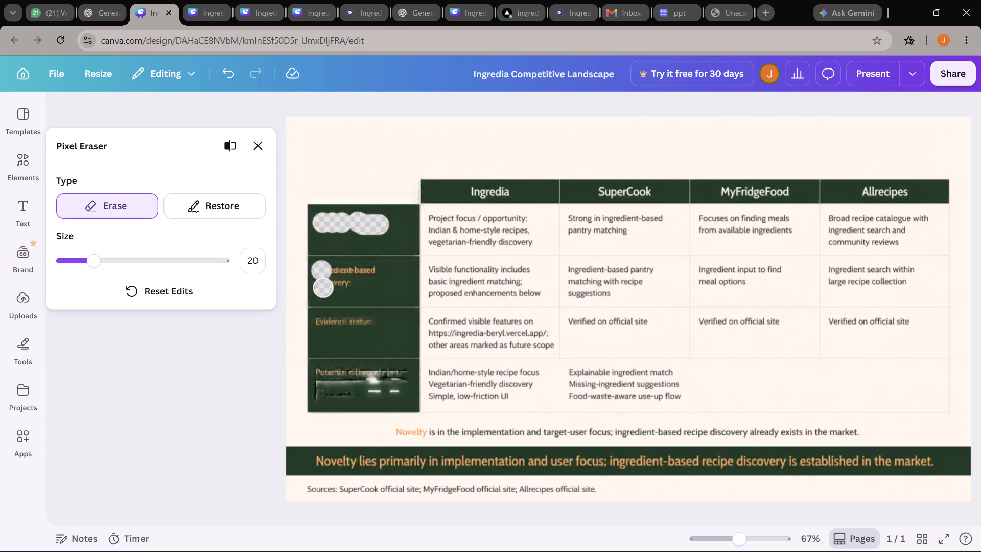
pyautogui.click(348, 280)
pyautogui.click(338, 283)
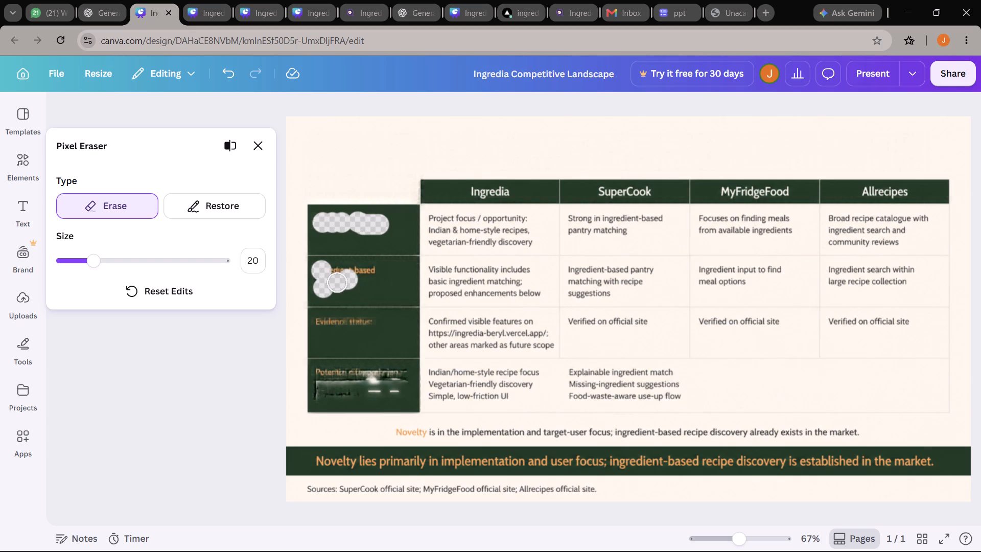
pyautogui.click(336, 276)
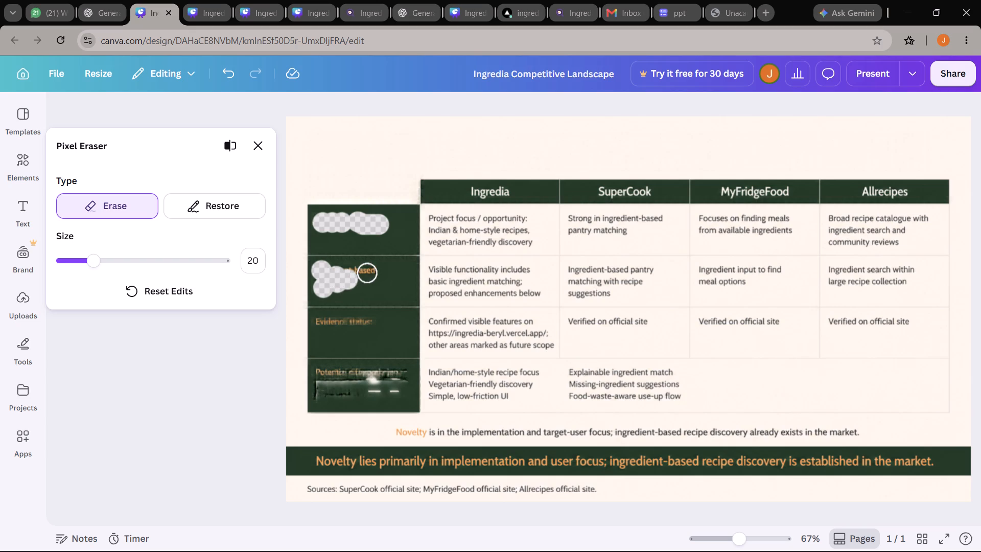
pyautogui.click(367, 273)
pyautogui.click(353, 272)
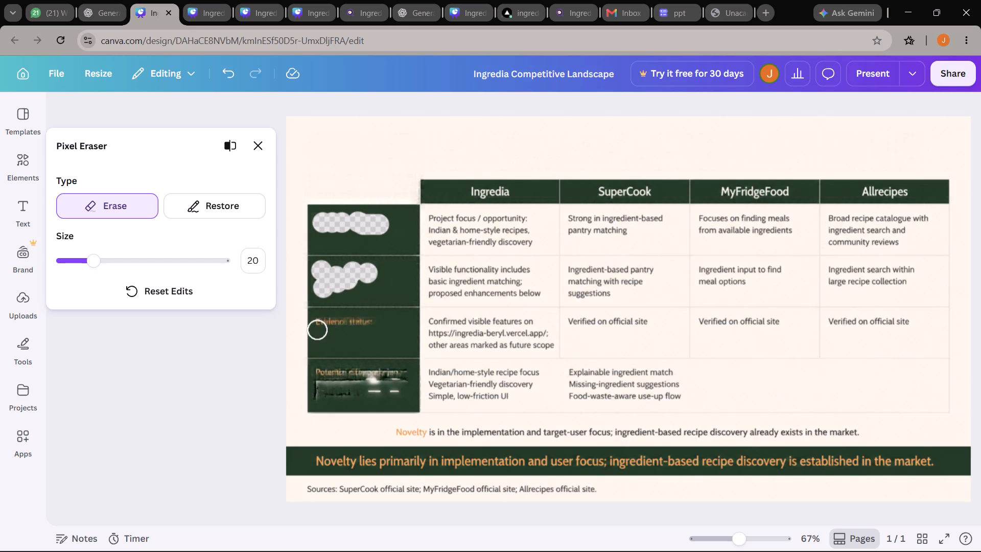
# Erase the orange "Evidence status:" text from the background image.
pyautogui.click(323, 328)
pyautogui.click(337, 325)
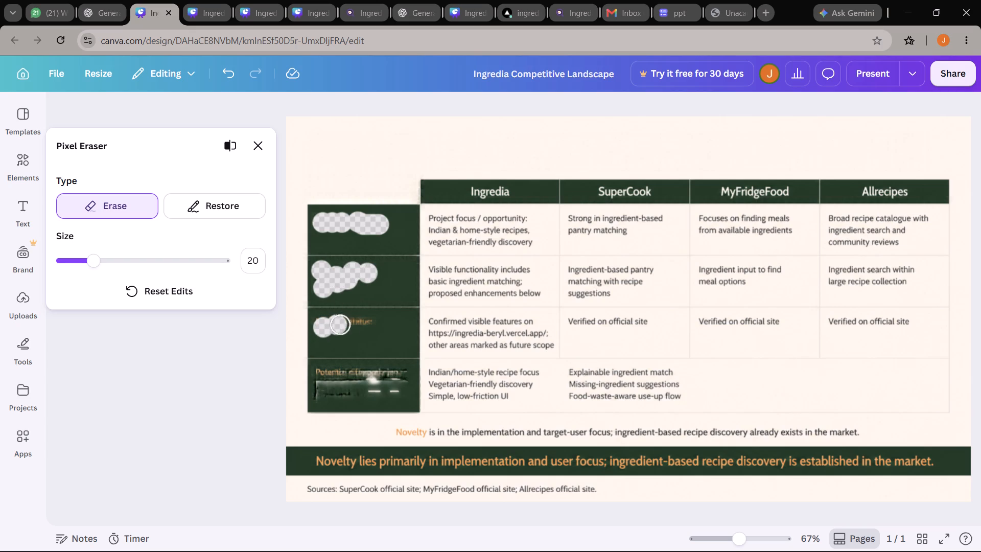
pyautogui.click(353, 325)
pyautogui.click(370, 321)
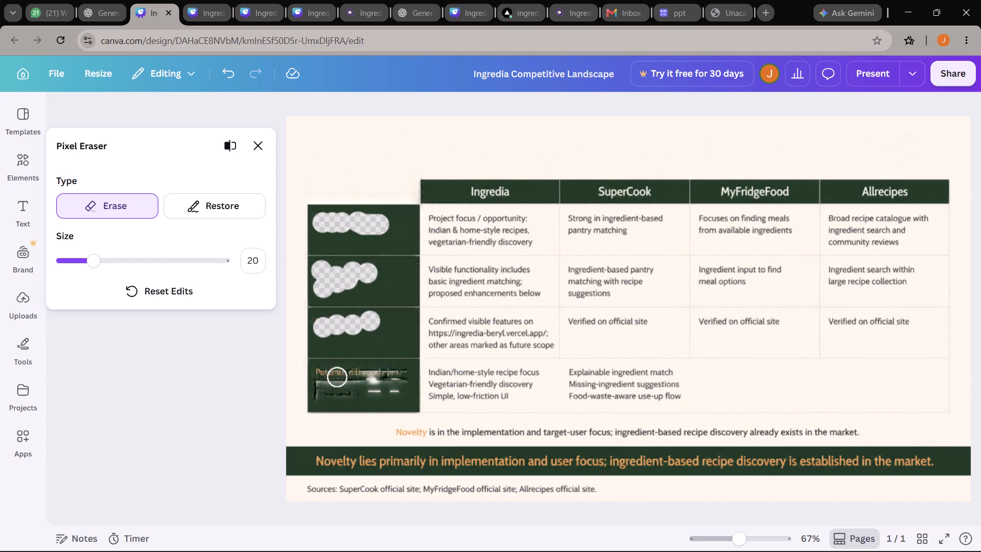
# Erase the smudged "Potential differentiation" text from the background image's bottom row and finish the eraser edit.
pyautogui.click(327, 375)
pyautogui.click(322, 373)
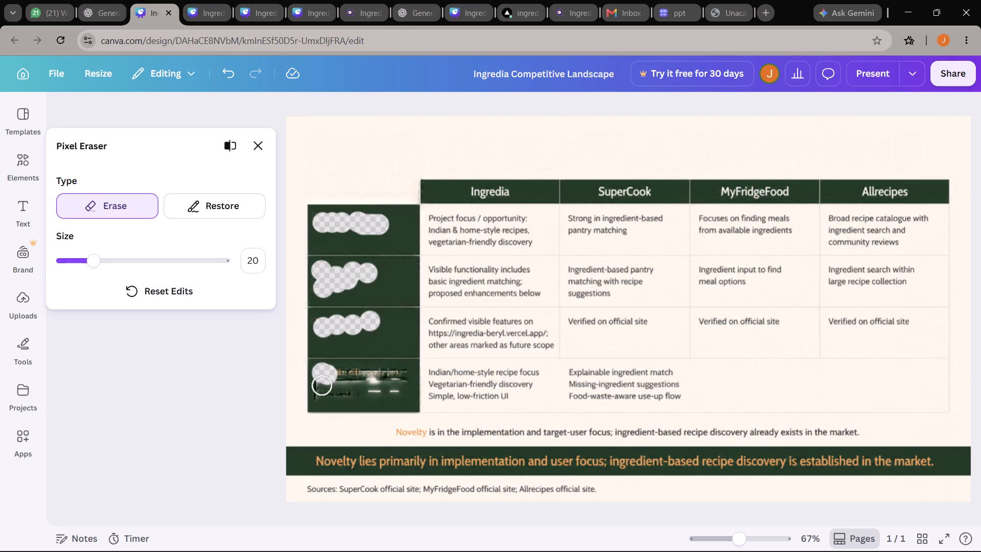
pyautogui.click(322, 392)
pyautogui.moveTo(325, 377); pyautogui.dragTo(358, 377)
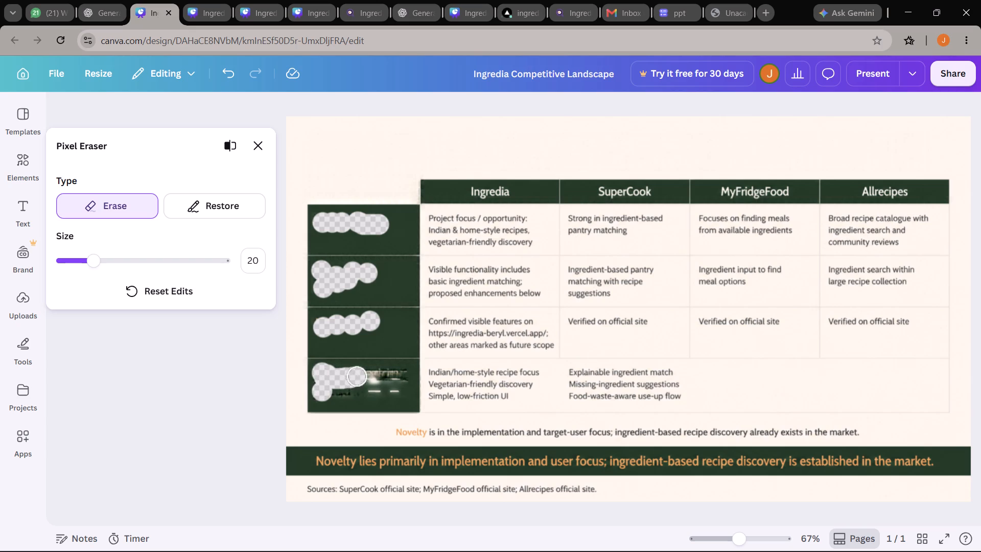
pyautogui.moveTo(358, 377); pyautogui.dragTo(333, 395)
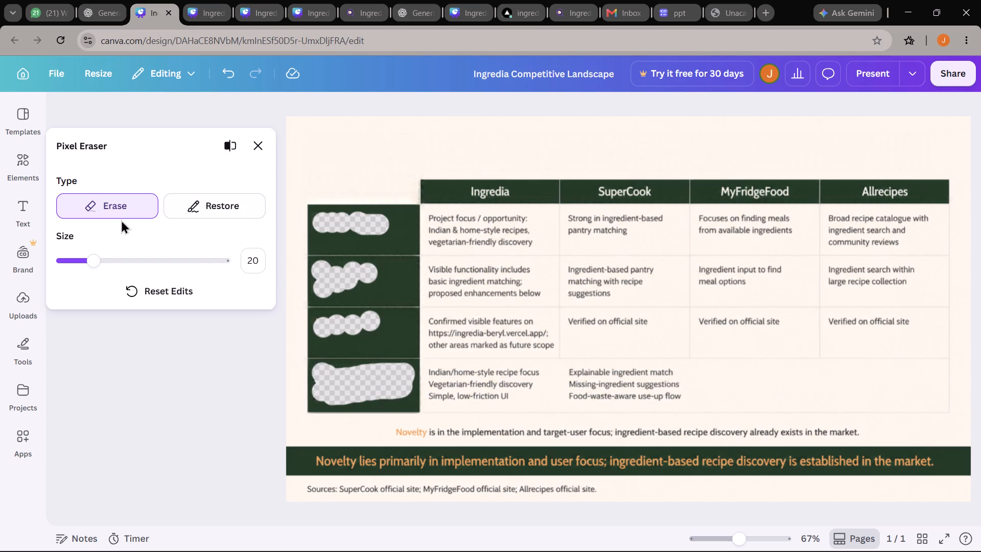
pyautogui.click(229, 143)
pyautogui.click(258, 145)
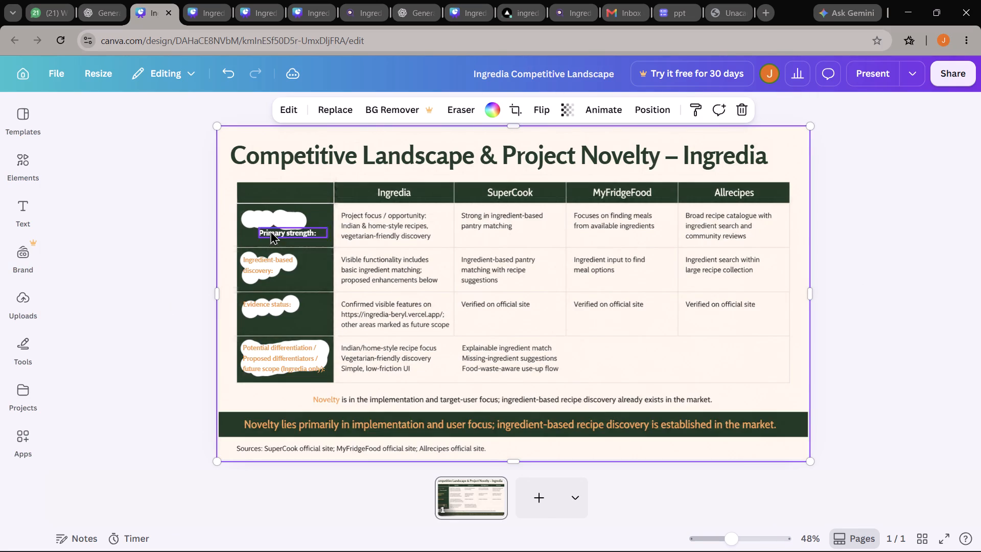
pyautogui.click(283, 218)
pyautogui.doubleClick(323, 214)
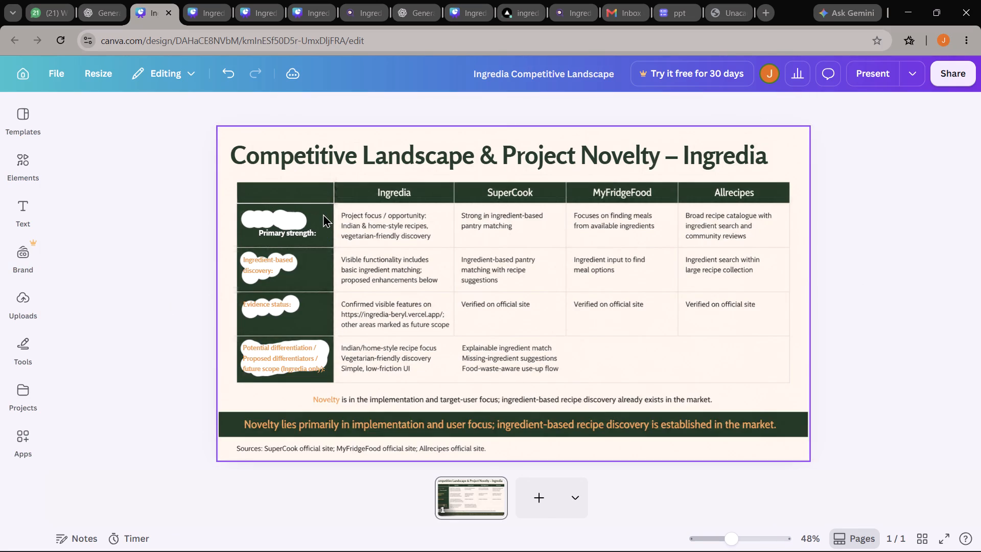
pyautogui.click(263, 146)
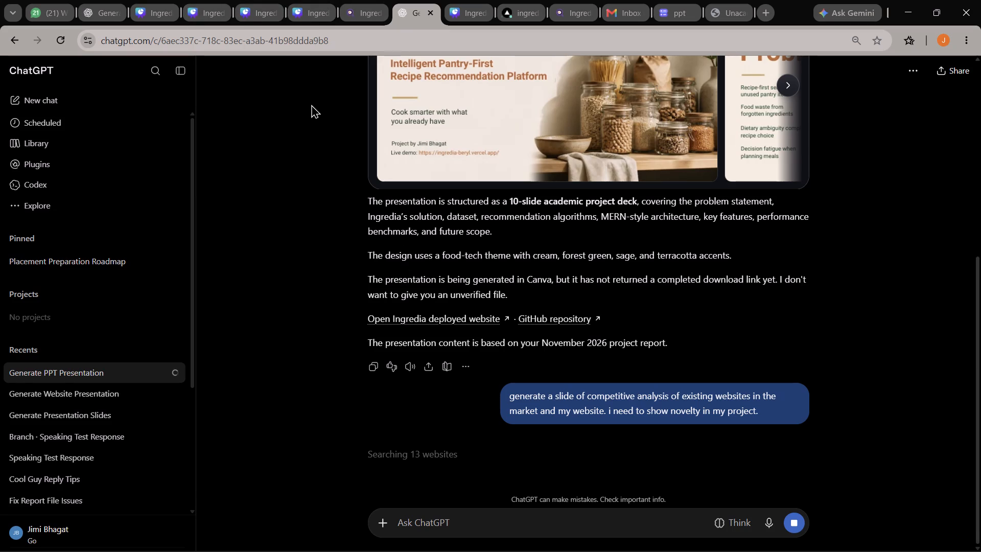
# Return to the Canva competitive landscape slide and move the white "Primary strength:" label into the Ingredia column's second row.
pyautogui.click(140, 0)
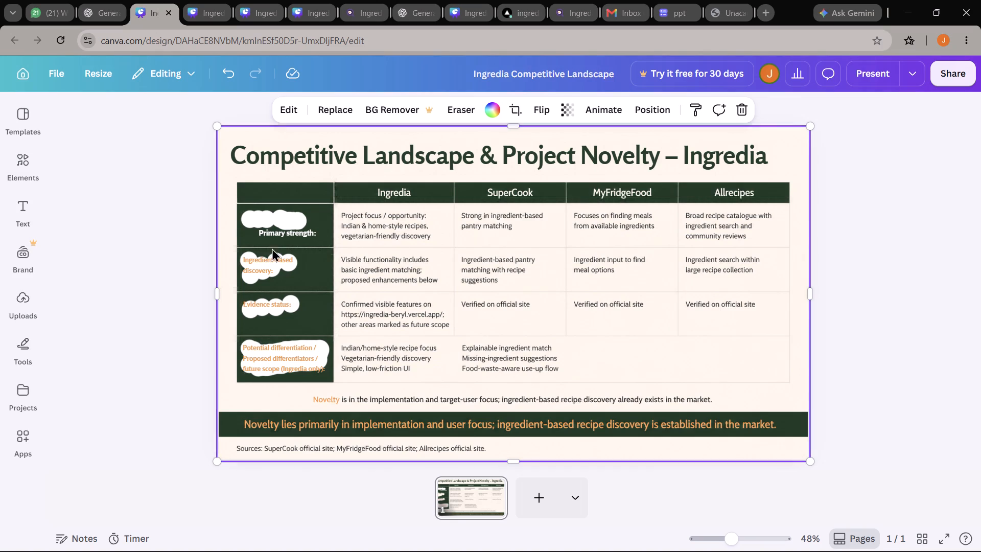
pyautogui.click(287, 229)
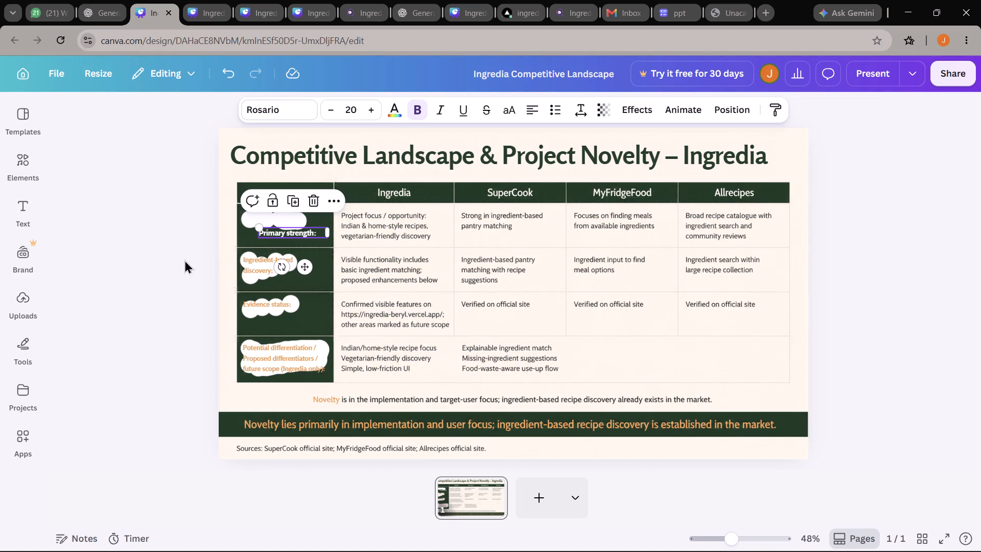
pyautogui.click(180, 273)
pyautogui.click(251, 209)
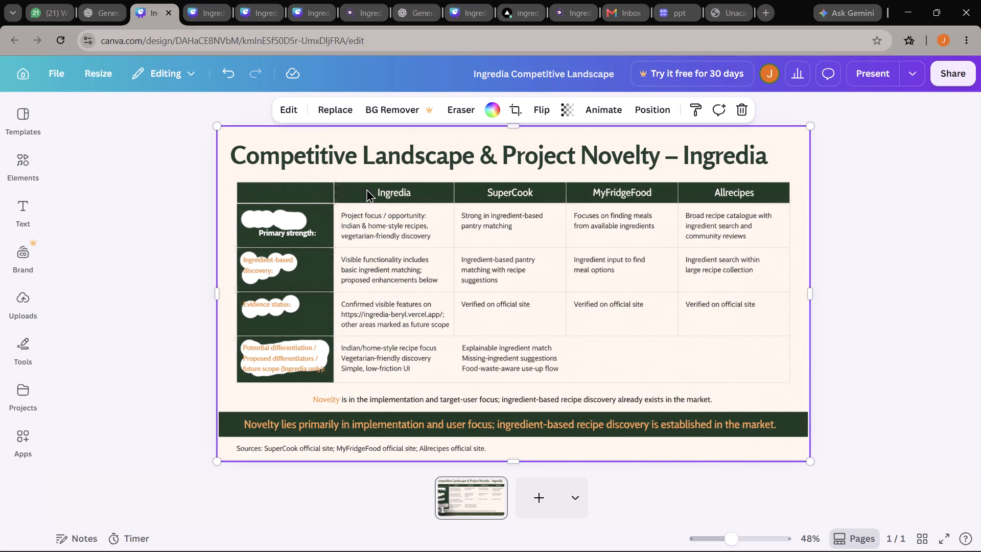
pyautogui.click(313, 194)
pyautogui.click(313, 194)
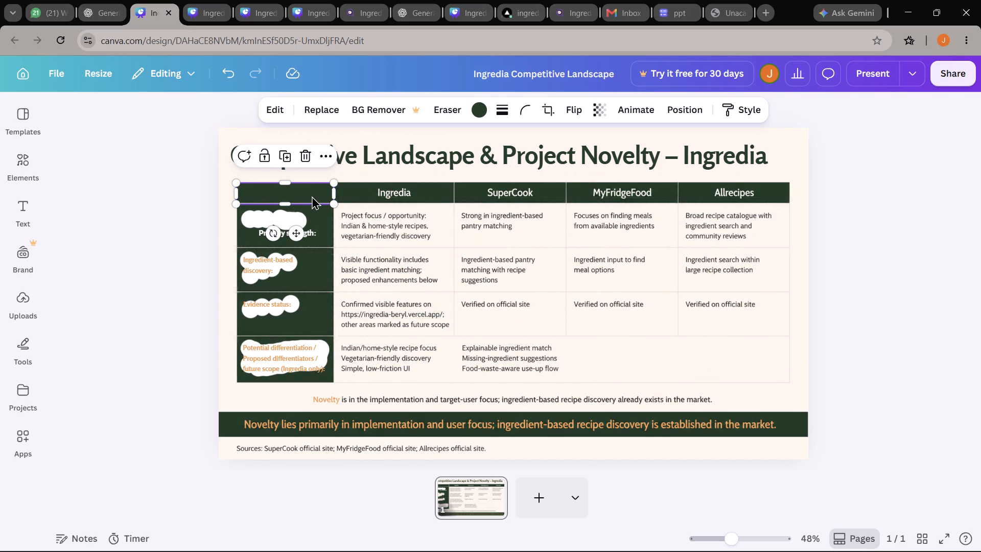
pyautogui.click(248, 234)
pyautogui.click(268, 235)
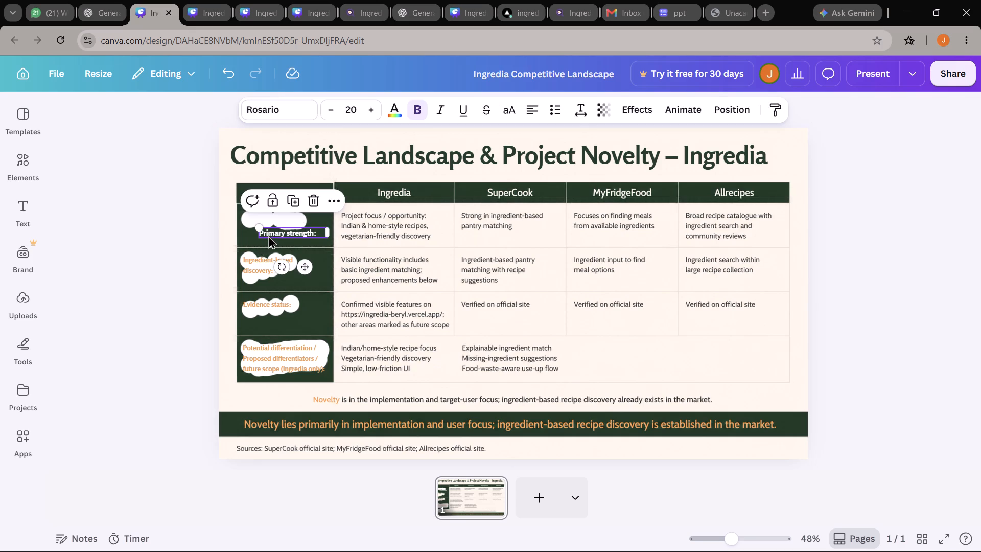
pyautogui.moveTo(279, 231); pyautogui.dragTo(396, 256)
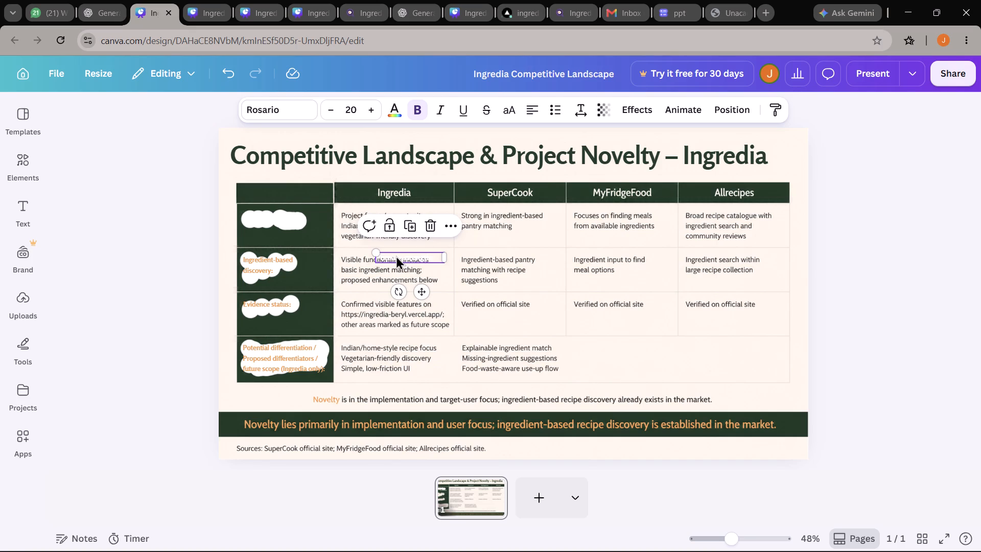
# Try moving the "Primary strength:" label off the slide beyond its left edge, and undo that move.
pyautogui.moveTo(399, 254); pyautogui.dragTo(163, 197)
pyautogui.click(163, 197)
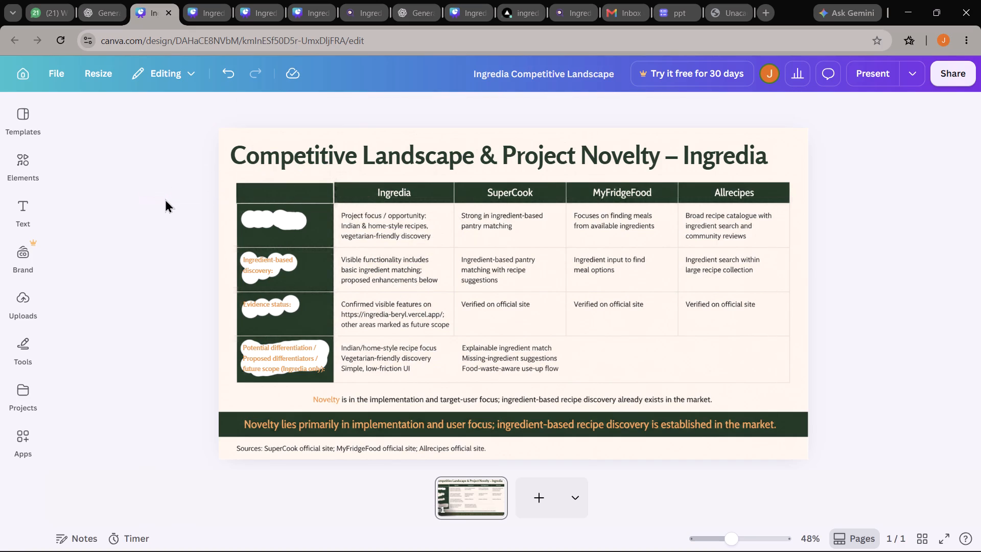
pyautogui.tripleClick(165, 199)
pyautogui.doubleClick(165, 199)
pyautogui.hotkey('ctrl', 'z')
# Move the "Primary strength:" label onto the dark green header row, over the Ingredia heading cell.
pyautogui.moveTo(384, 259); pyautogui.dragTo(362, 216)
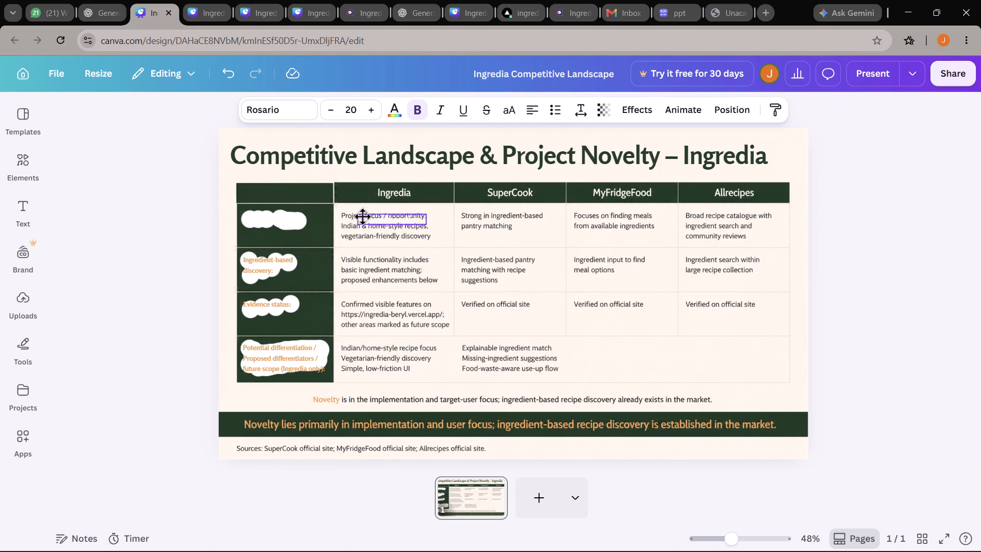
pyautogui.moveTo(362, 216); pyautogui.dragTo(394, 194)
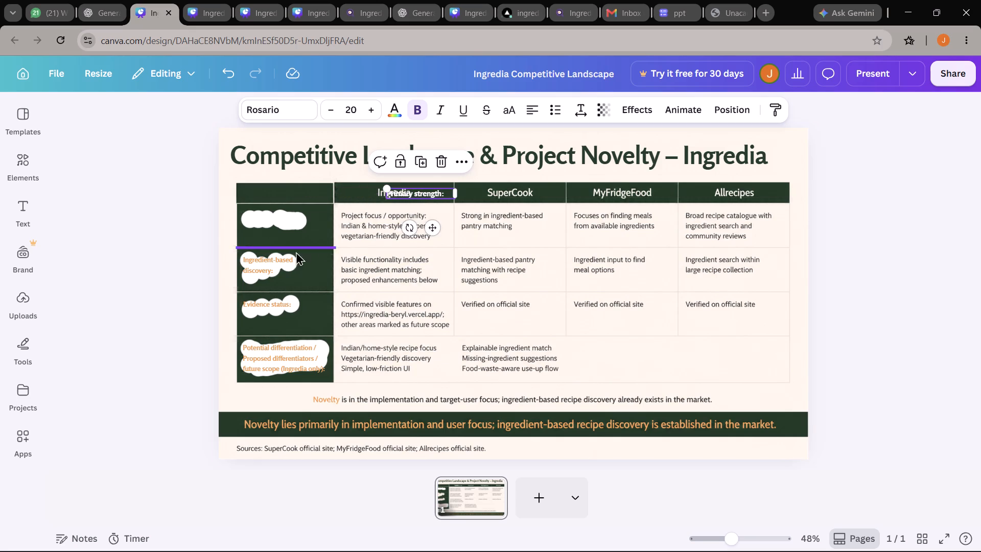
# Move the orange "Ingredient-based discovery:" label out of its cell onto the header row between Ingredia and SuperCook.
pyautogui.moveTo(271, 257); pyautogui.dragTo(462, 186)
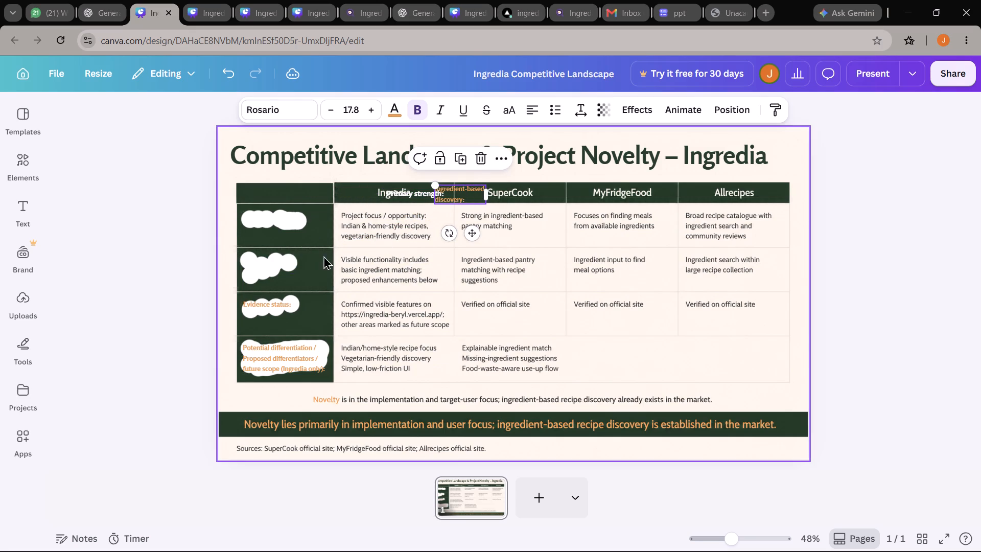
# Move the orange "Evidence status:" label beside the SuperCook heading and the "Potential differentiation" label over the MyFridgeFood heading.
pyautogui.moveTo(270, 307); pyautogui.dragTo(550, 194)
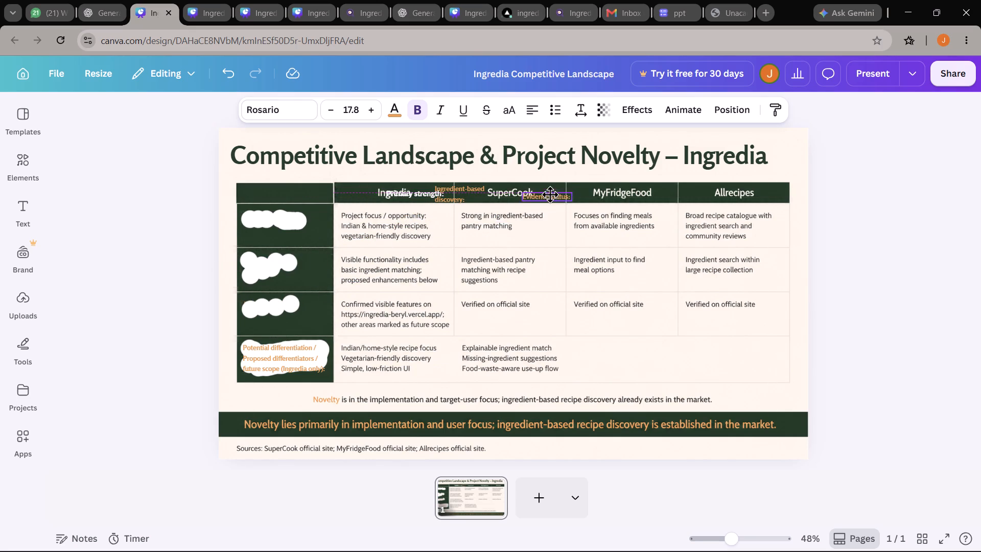
pyautogui.moveTo(550, 194); pyautogui.dragTo(550, 193)
pyautogui.moveTo(276, 356); pyautogui.dragTo(513, 218)
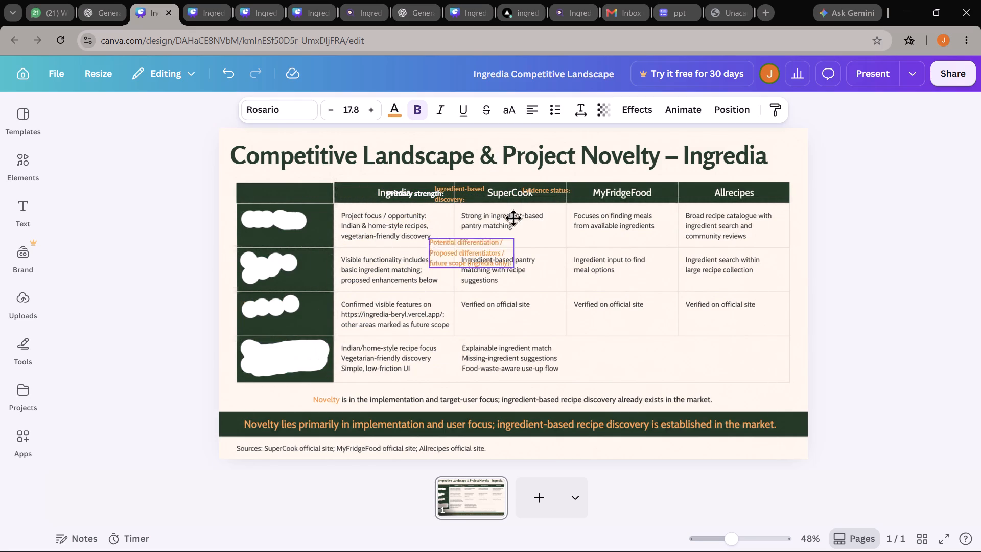
pyautogui.moveTo(513, 218); pyautogui.dragTo(588, 187)
# Copy the dark green rectangle from the table's empty first header cell and paste four duplicates.
pyautogui.click(313, 190)
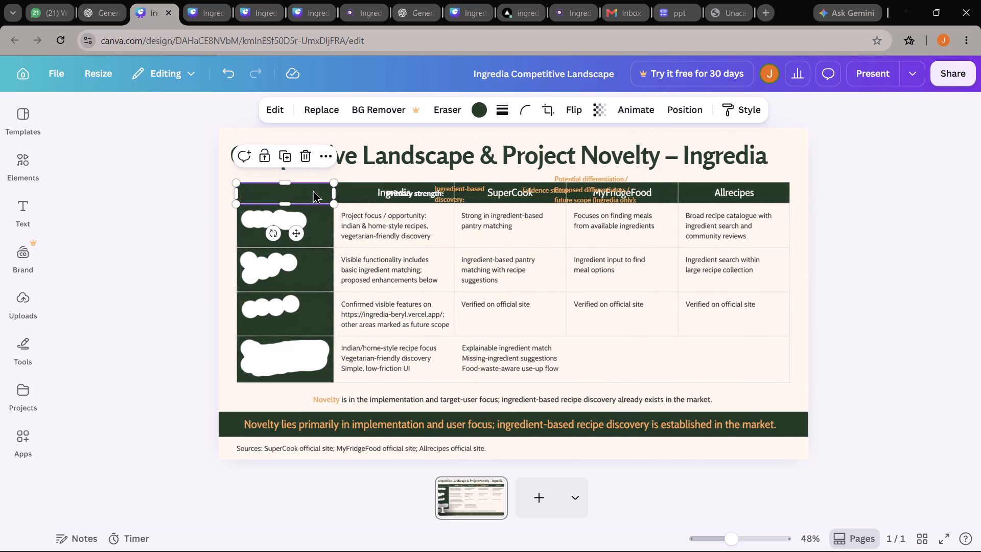
pyautogui.hotkey('ctrl', 'c')
pyautogui.hotkey('ctrl', 'v')
pyautogui.hotkey('ctrl', 'v')
pyautogui.hotkey('ctrl', 'v')
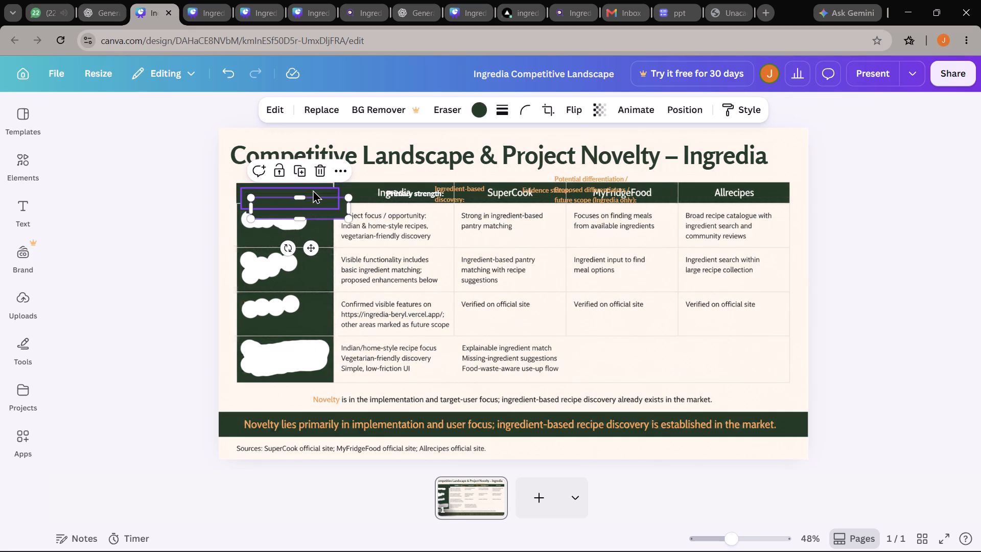
pyautogui.hotkey('ctrl', 'v')
# Place one green rectangle copy over the upper part of the white blotch in the table's last row, aligned with the first column.
pyautogui.moveTo(320, 214); pyautogui.dragTo(297, 349)
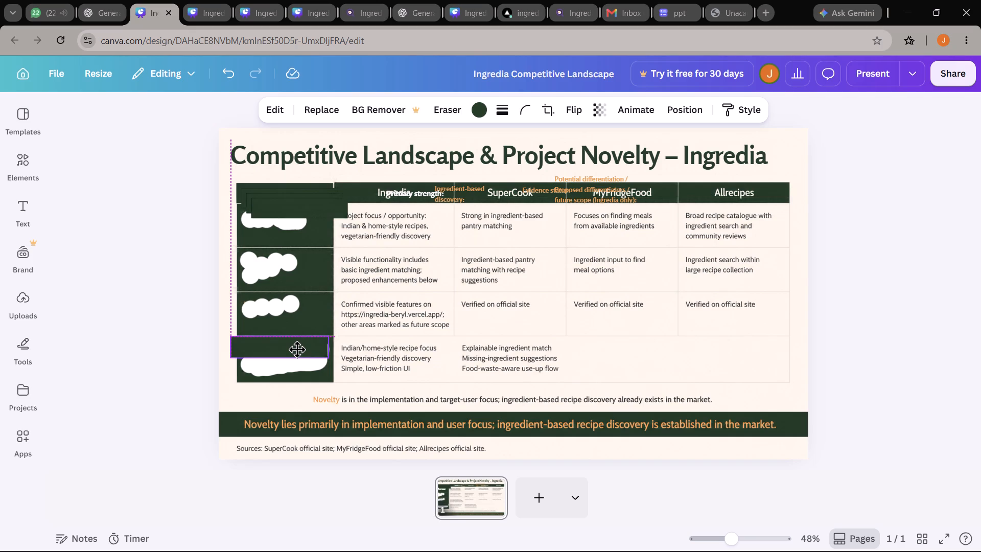
pyautogui.moveTo(297, 349); pyautogui.dragTo(301, 349)
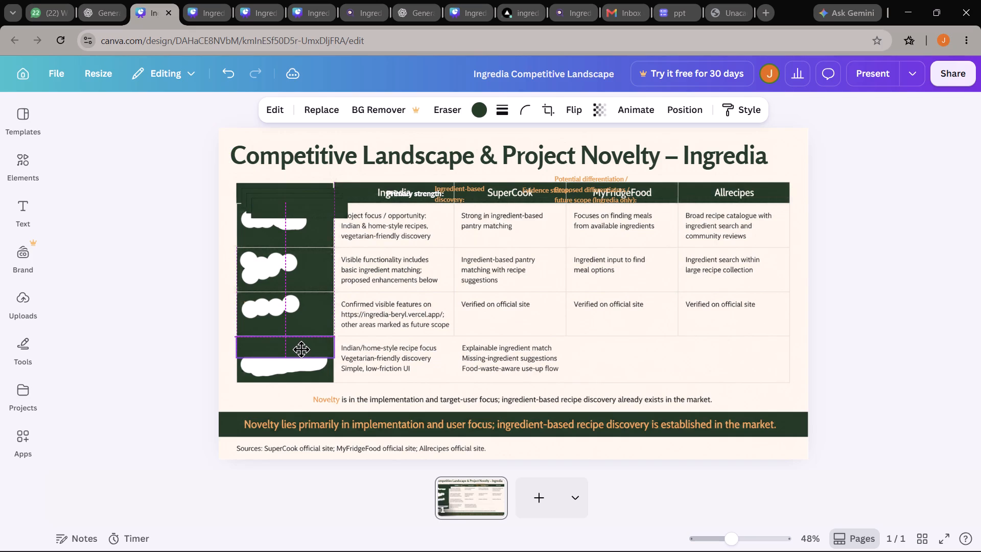
pyautogui.moveTo(301, 349); pyautogui.dragTo(300, 349)
# Place a second green copy over the lower part of the last row's white blotch and nudge it into line with the column.
pyautogui.moveTo(312, 205); pyautogui.dragTo(303, 349)
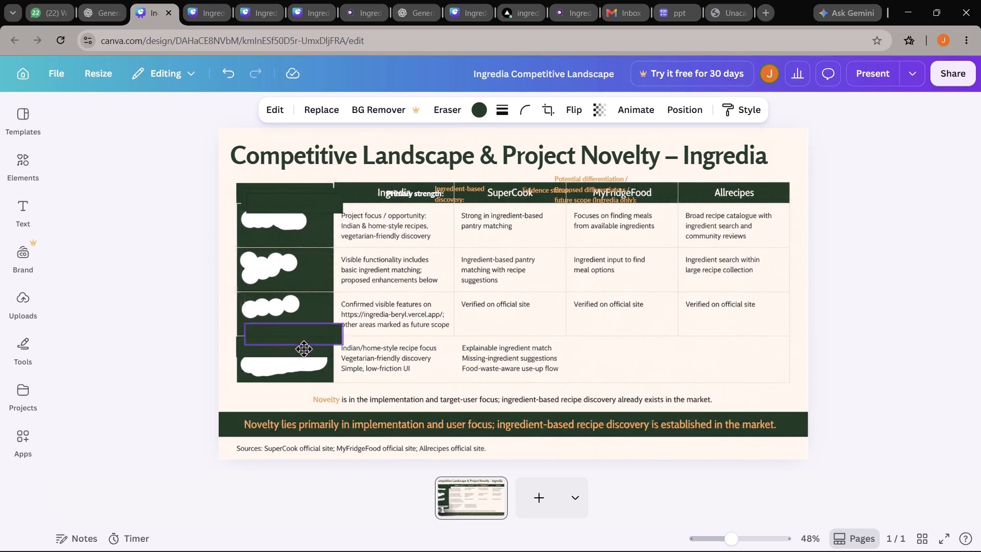
pyautogui.moveTo(303, 349); pyautogui.dragTo(297, 364)
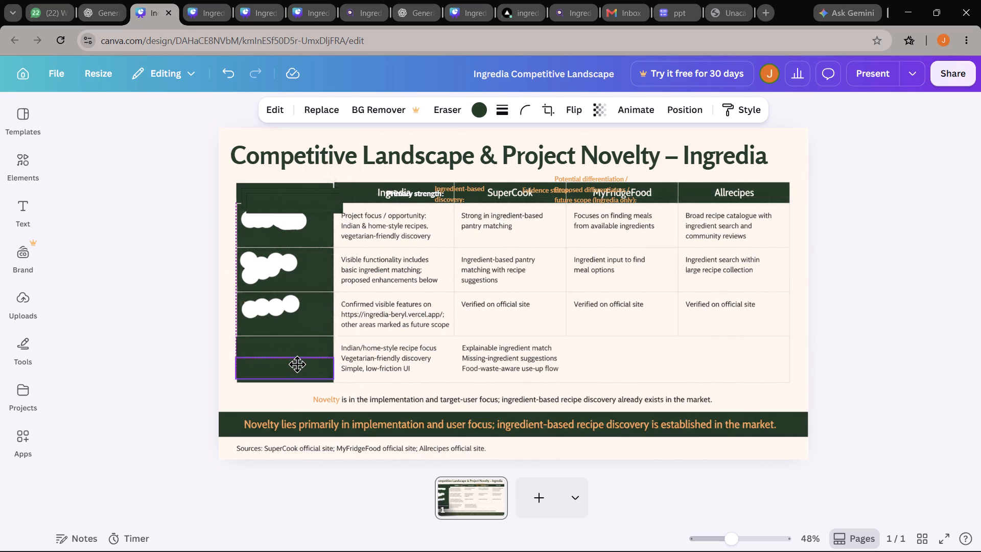
pyautogui.moveTo(297, 364); pyautogui.dragTo(298, 362)
pyautogui.click(192, 347)
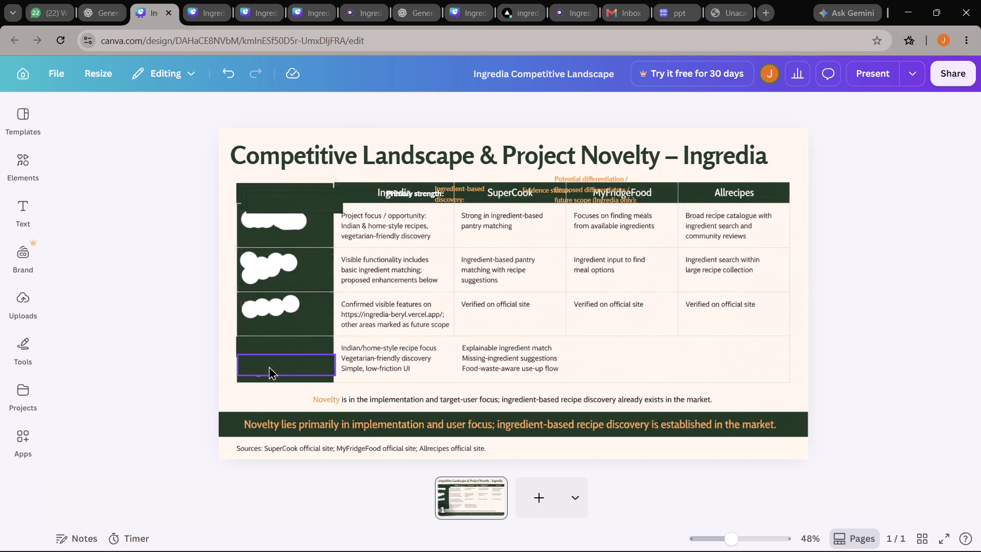
pyautogui.click(272, 364)
pyautogui.press('Left')
pyautogui.press('Down')
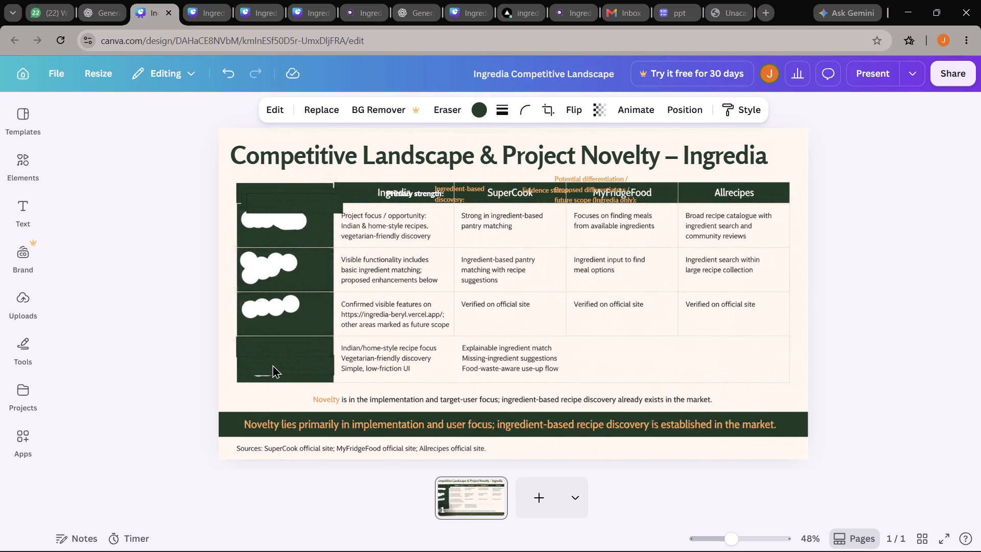
pyautogui.press('Down')
pyautogui.press('Down')
pyautogui.press('Down')
pyautogui.press('Down')
pyautogui.press('Down')
pyautogui.press('Down')
pyautogui.press('Left')
pyautogui.press('Left')
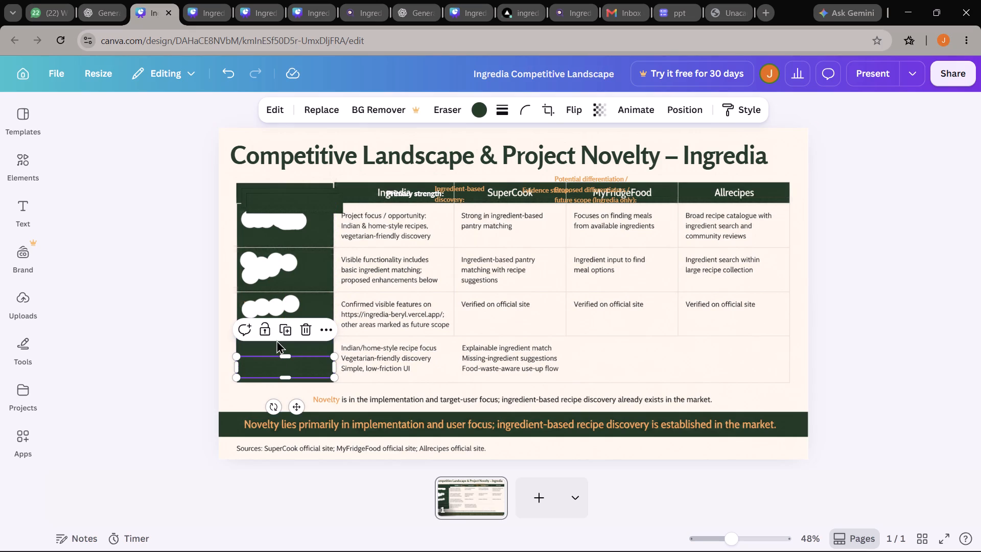
# Nudge the upper green cover in the last row slightly to the right.
pyautogui.click(276, 340)
pyautogui.click(274, 347)
pyautogui.press('Right')
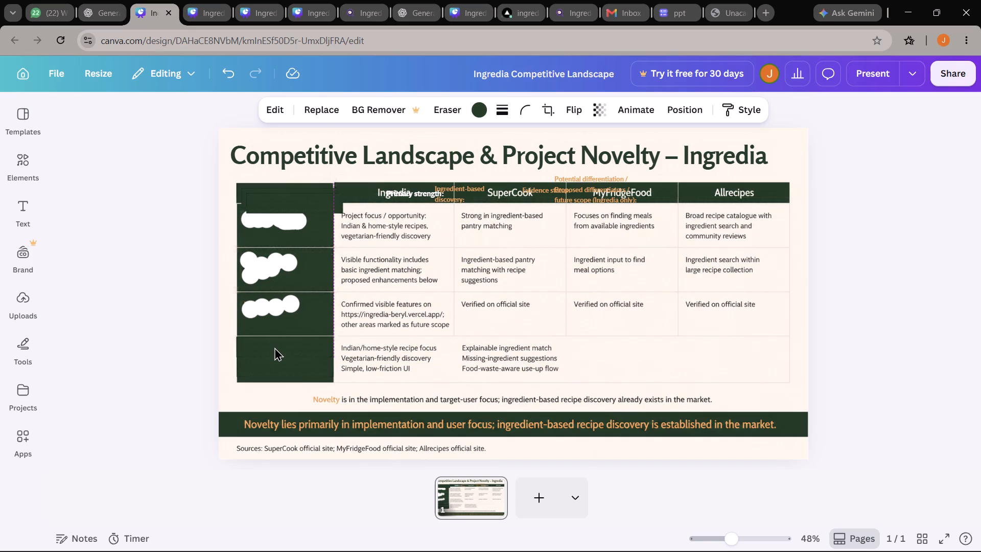
pyautogui.press('Right')
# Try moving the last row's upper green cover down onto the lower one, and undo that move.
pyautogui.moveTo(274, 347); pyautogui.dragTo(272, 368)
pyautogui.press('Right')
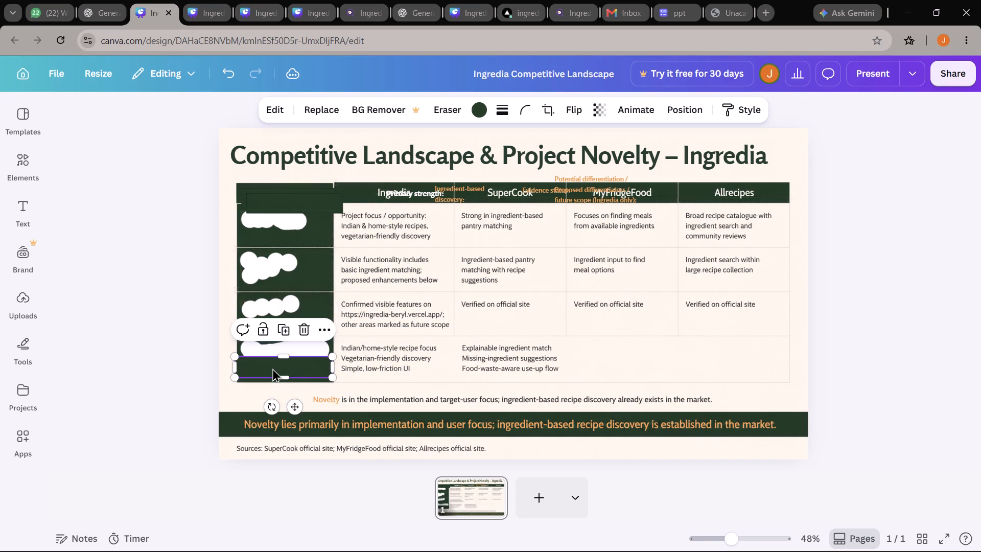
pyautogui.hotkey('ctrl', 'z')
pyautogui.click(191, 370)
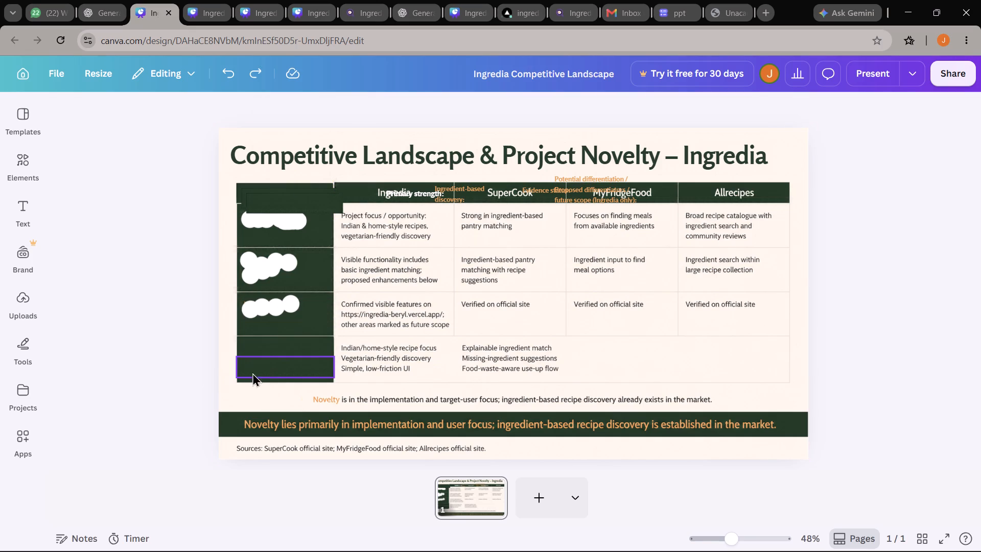
# Nudge the lower green cover in the last row slightly to the right.
pyautogui.click(272, 372)
pyautogui.press('Right')
pyautogui.click(170, 359)
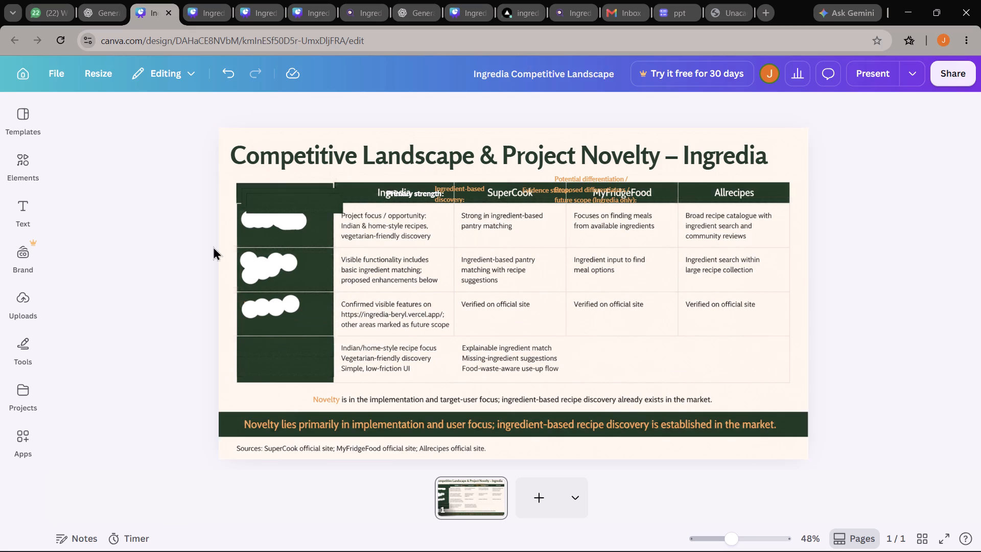
# Move another green copy from below the empty header cell into the first column's third row, over its white blotch.
pyautogui.click(263, 203)
pyautogui.press('Down')
pyautogui.press('Down')
pyautogui.press('Down')
pyautogui.press('Down')
pyautogui.press('Down')
pyautogui.press('Down')
pyautogui.press('Down')
pyautogui.press('Down')
pyautogui.press('Down')
pyautogui.press('Down')
pyautogui.press('Down')
pyautogui.press('Down')
pyautogui.press('Down')
pyautogui.press('Down')
pyautogui.press('Down')
pyautogui.press('Down')
pyautogui.press('Down')
pyautogui.press('Down')
pyautogui.press('Down')
pyautogui.press('Down')
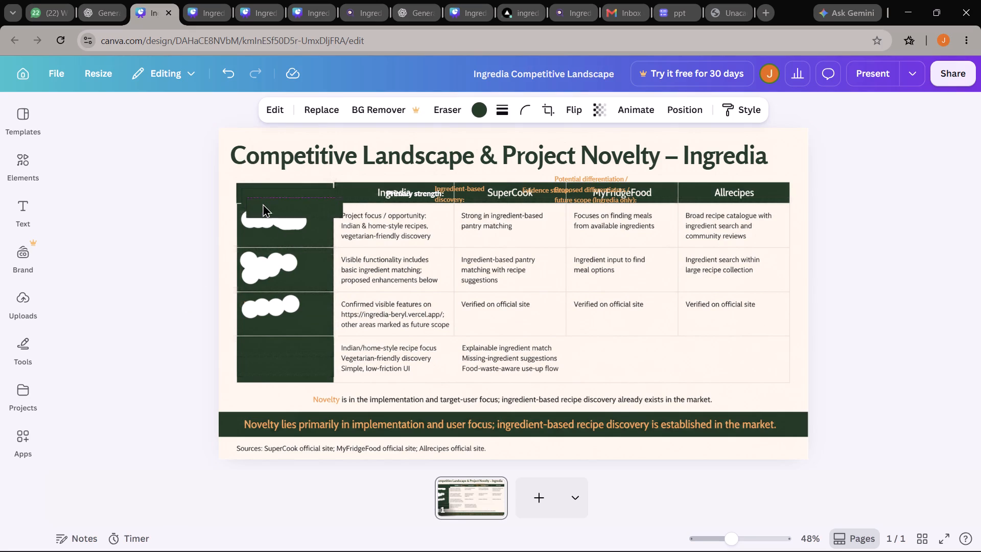
pyautogui.moveTo(280, 212); pyautogui.dragTo(275, 260)
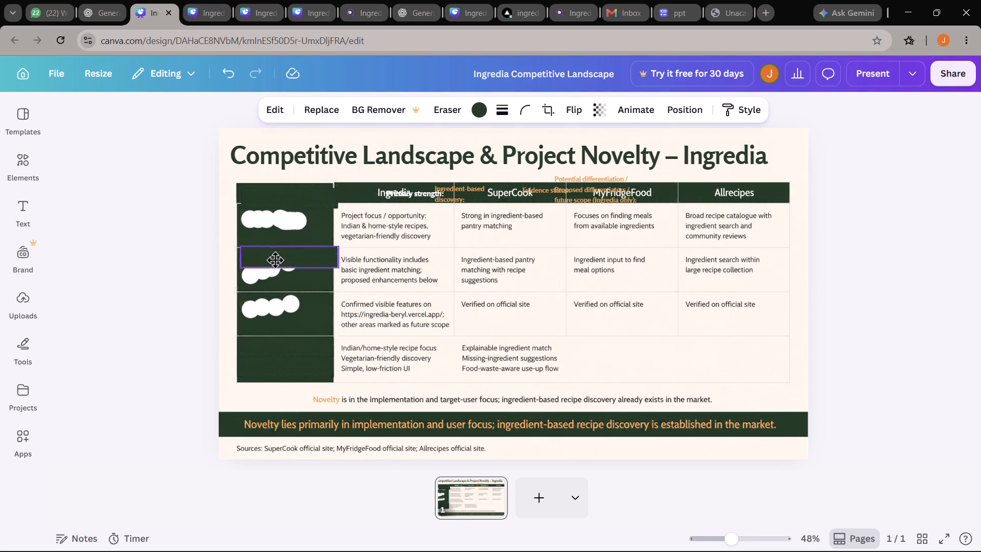
pyautogui.moveTo(275, 260); pyautogui.dragTo(270, 298)
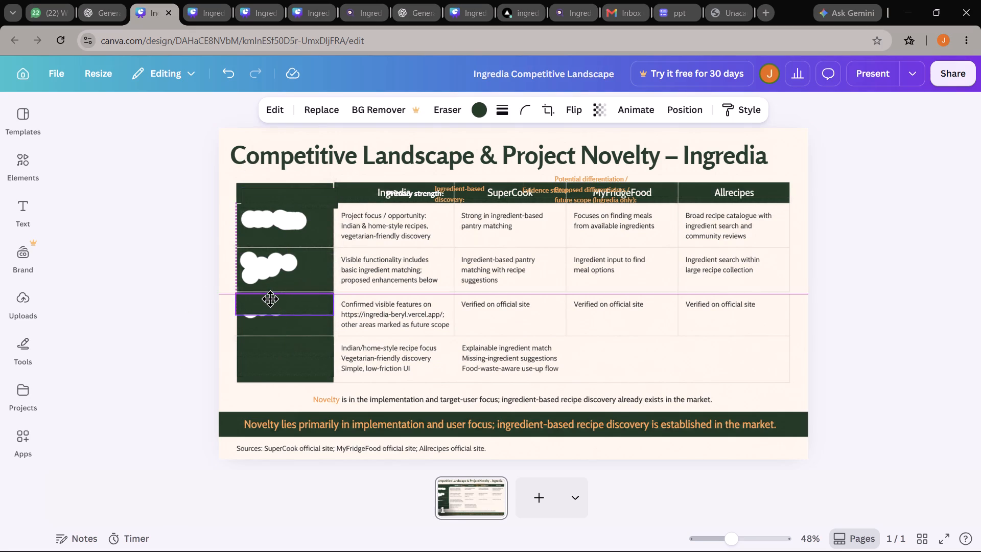
pyautogui.moveTo(270, 298); pyautogui.dragTo(270, 304)
# Stretch the third row's green cover downward so it spans most of the cell's height.
pyautogui.click(282, 300)
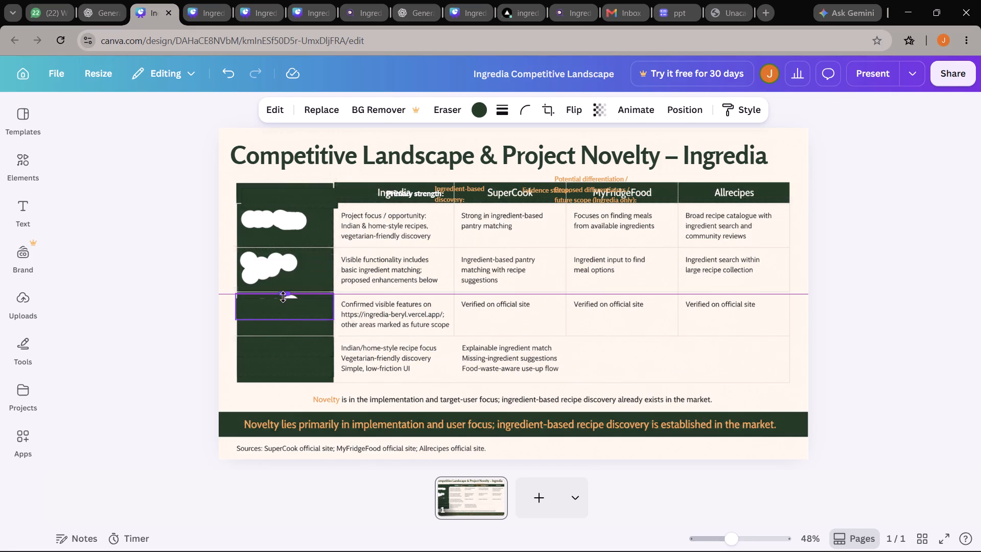
pyautogui.moveTo(285, 320); pyautogui.dragTo(285, 325)
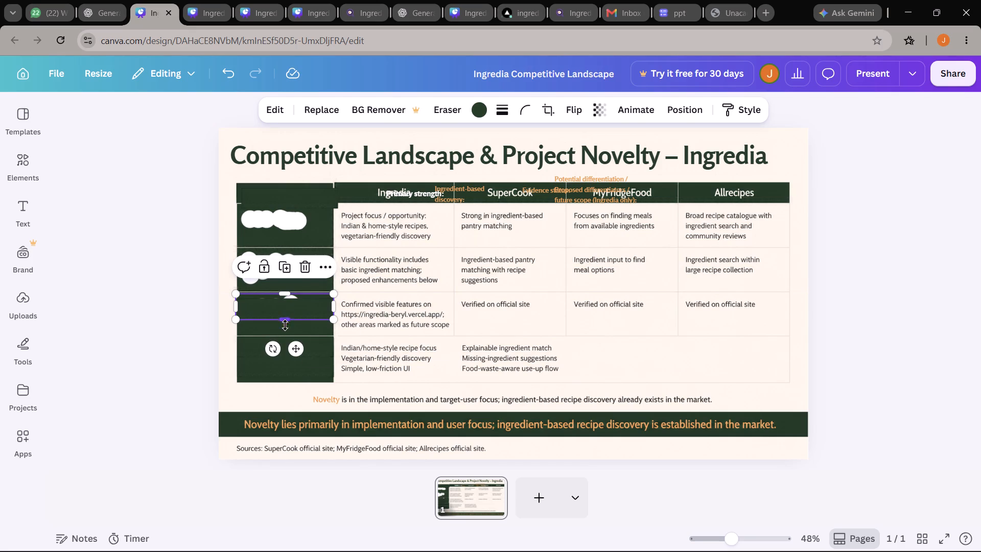
pyautogui.moveTo(285, 325); pyautogui.dragTo(284, 328)
pyautogui.click(288, 319)
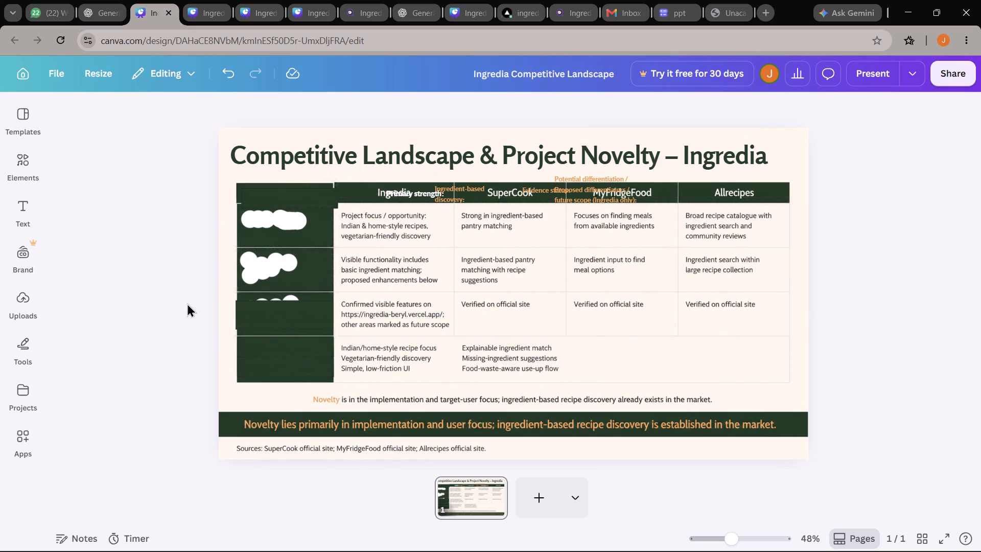
pyautogui.click(185, 303)
# Reposition the enlarged green cover so it hides the whole white blotch in the third row's first cell.
pyautogui.click(299, 316)
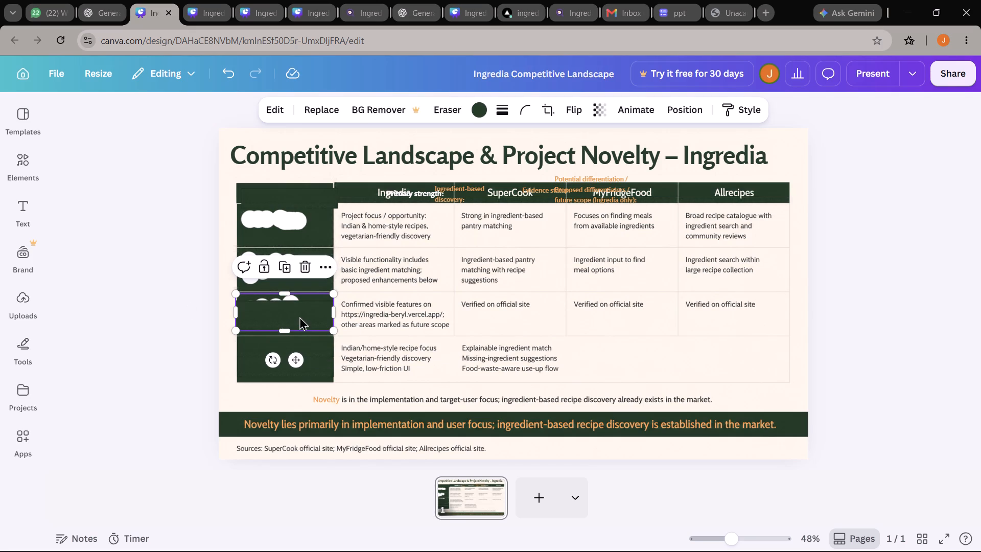
pyautogui.click(137, 319)
pyautogui.moveTo(267, 316); pyautogui.dragTo(319, 327)
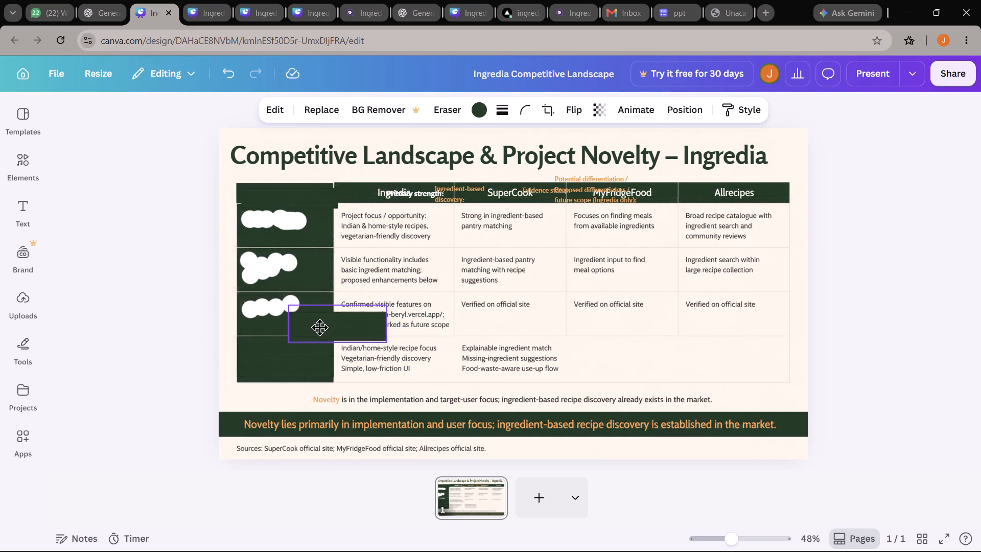
pyautogui.moveTo(319, 327); pyautogui.dragTo(270, 311)
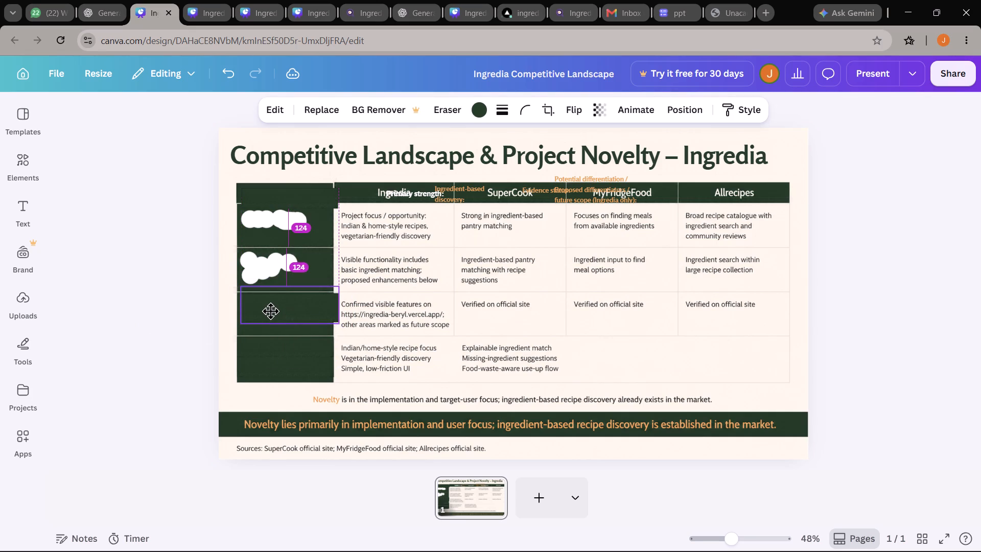
pyautogui.moveTo(270, 311); pyautogui.dragTo(271, 309)
# Nudge the third row's green cover sideways until it lines up with the first column's edges.
pyautogui.press('Left')
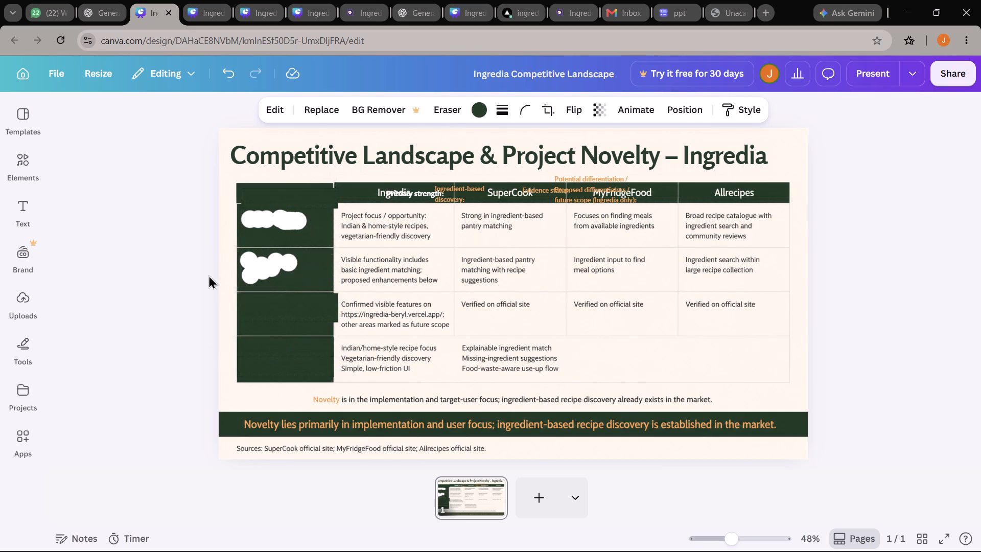
pyautogui.press('Left')
pyautogui.press('Left')
pyautogui.press('Left')
pyautogui.press('Left')
pyautogui.press('Left')
pyautogui.press('Left')
pyautogui.press('Left')
pyautogui.press('Left')
pyautogui.press('Left')
pyautogui.press('Left')
pyautogui.press('Left')
pyautogui.press('Left')
pyautogui.press('Left')
pyautogui.press('Left')
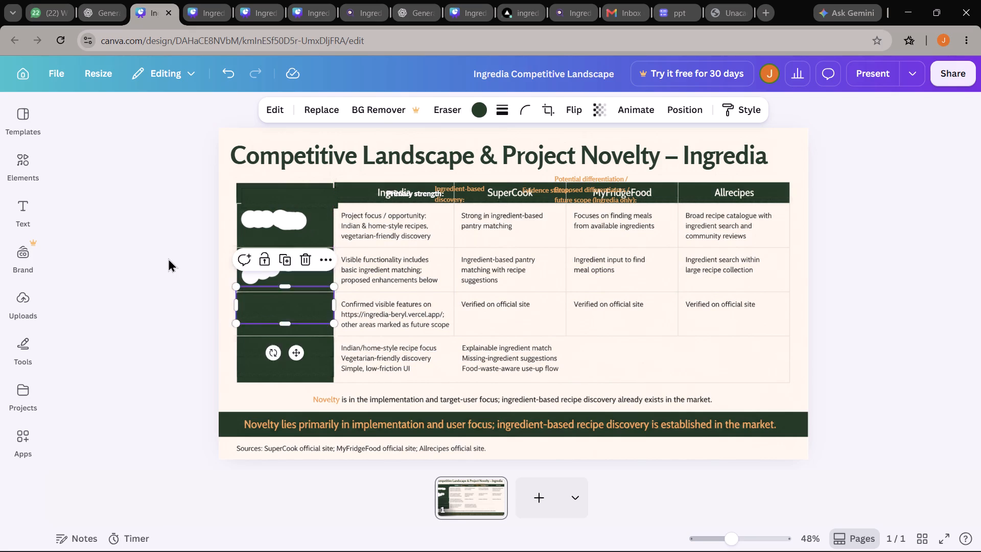
pyautogui.press('Right')
pyautogui.press('Right')
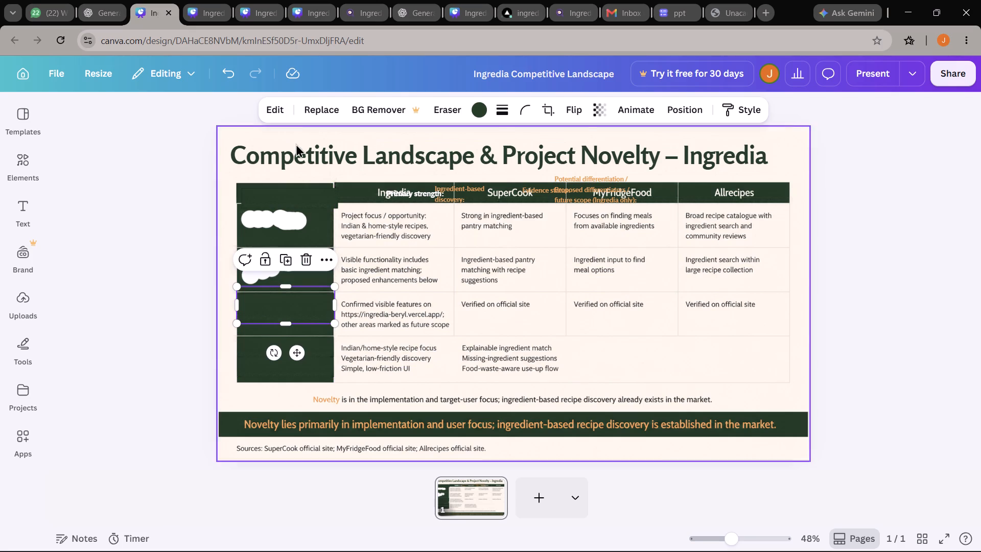
# Narrow the third row's green cover from its right edge and nudge it slightly right within the first column.
pyautogui.click(145, 279)
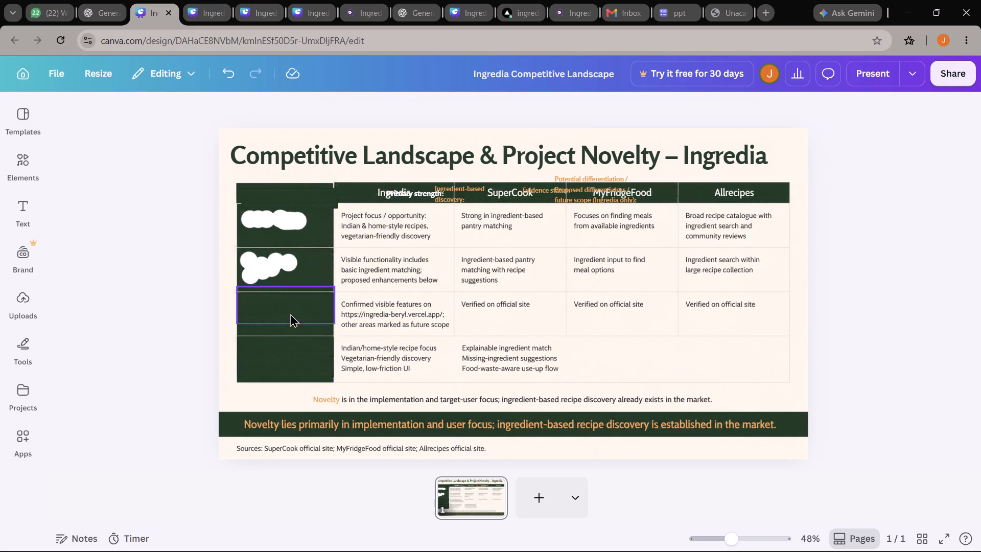
pyautogui.click(290, 313)
pyautogui.moveTo(333, 304); pyautogui.dragTo(329, 304)
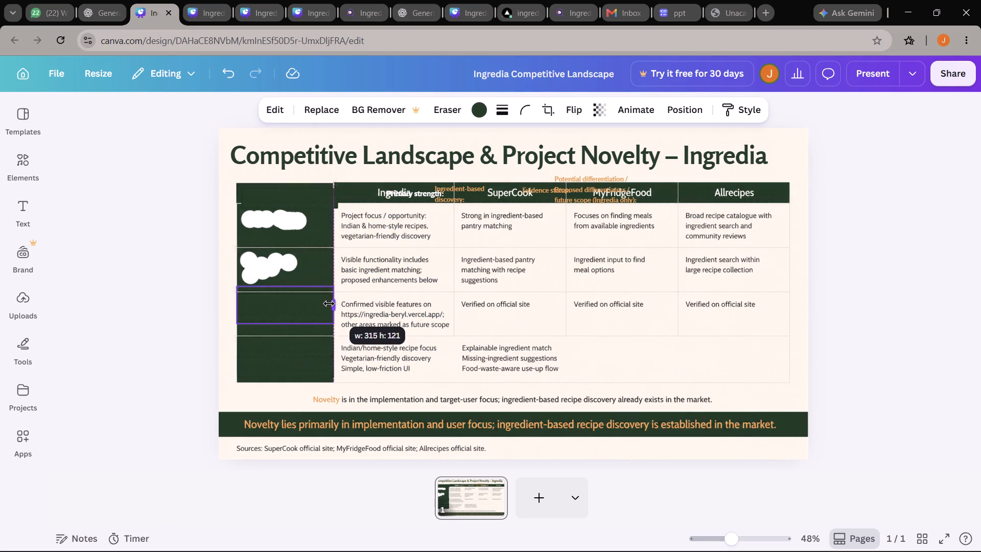
pyautogui.moveTo(329, 304); pyautogui.dragTo(326, 304)
pyautogui.click(159, 332)
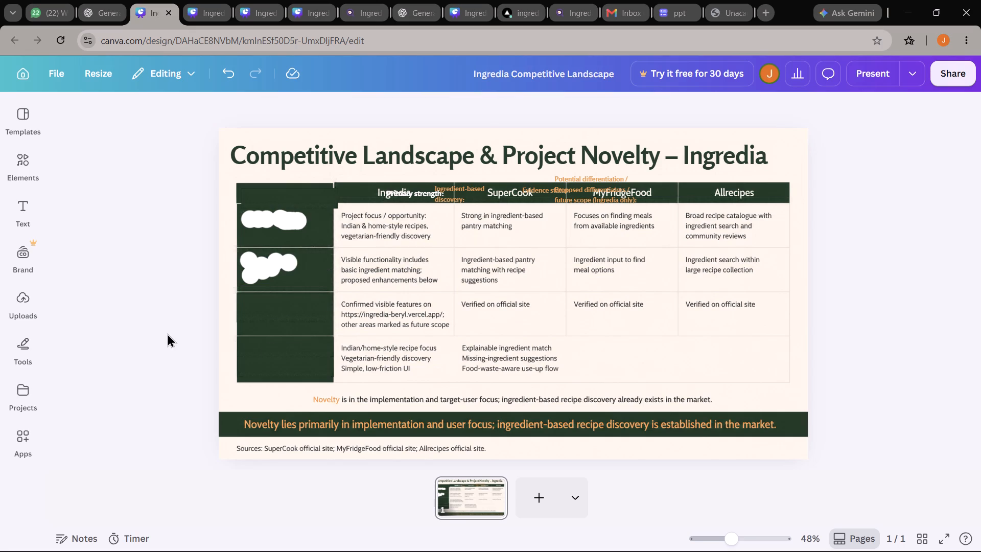
pyautogui.press('Right')
pyautogui.press('Right')
pyautogui.press('Right')
pyautogui.click(263, 309)
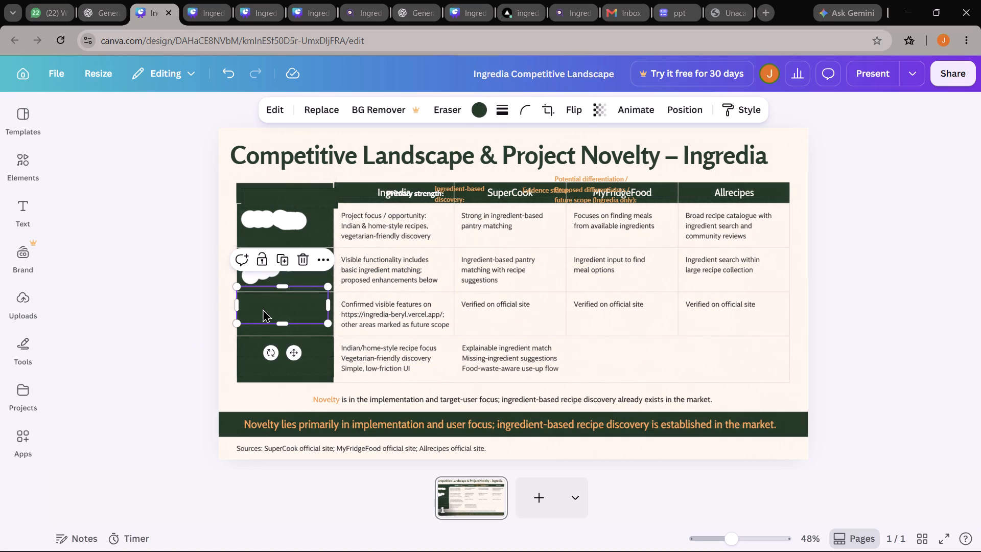
pyautogui.press('Right')
pyautogui.click(156, 216)
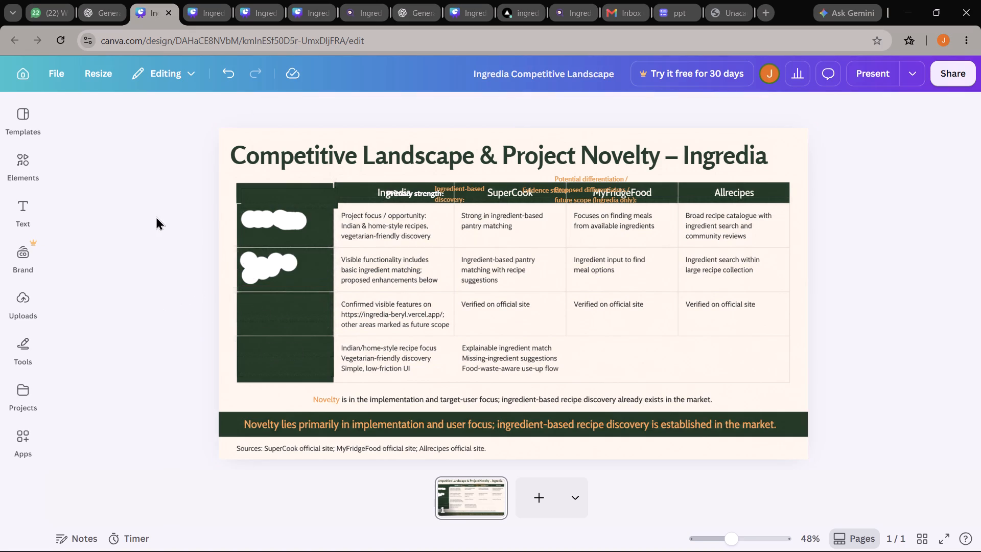
# Move the spare green cover from the header row onto the second row's first cell and nudge it up over the white blotch.
pyautogui.moveTo(280, 193); pyautogui.dragTo(276, 257)
pyautogui.press('Up')
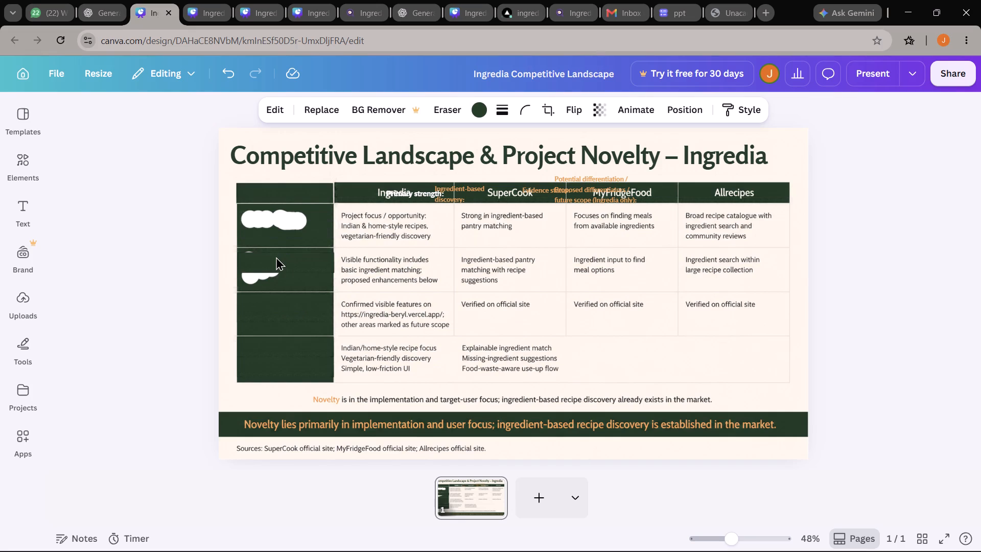
pyautogui.press('Up')
pyautogui.press('Up')
pyautogui.press('Up')
pyautogui.press('Up')
pyautogui.press('Up')
pyautogui.click(276, 257)
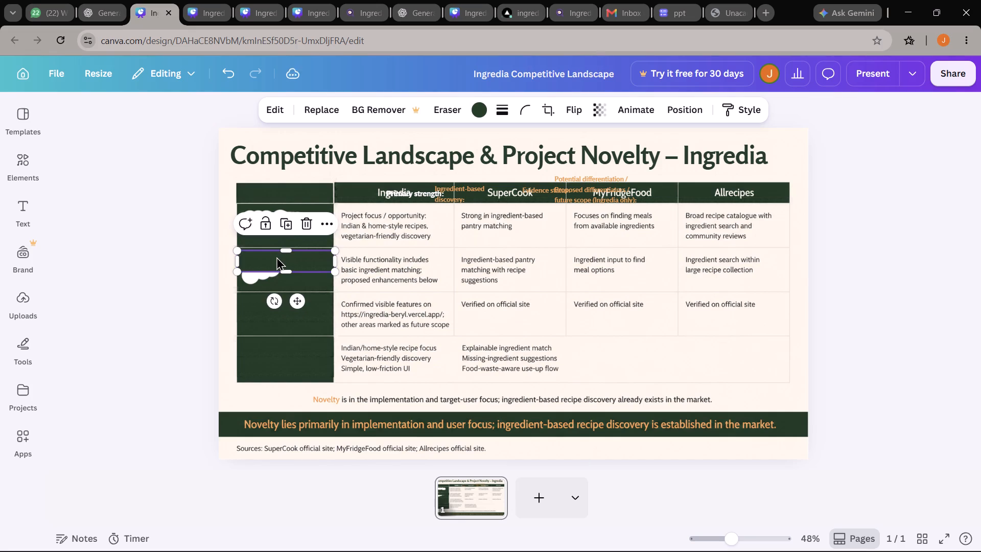
# Stretch the second row's green cover downward over the rest of the white blotch and narrow it from its right edge.
pyautogui.click(289, 259)
pyautogui.moveTo(285, 272); pyautogui.dragTo(284, 284)
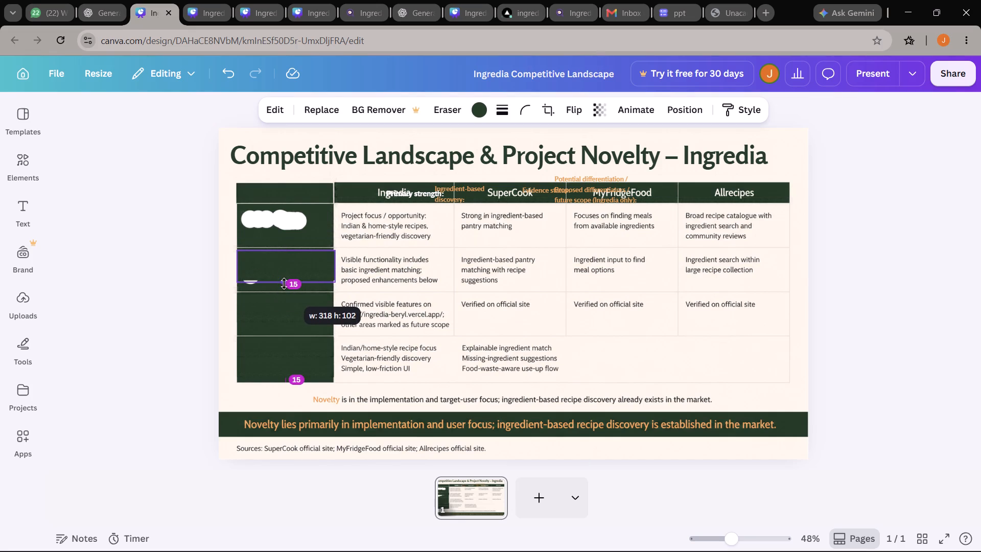
pyautogui.moveTo(284, 284); pyautogui.dragTo(284, 287)
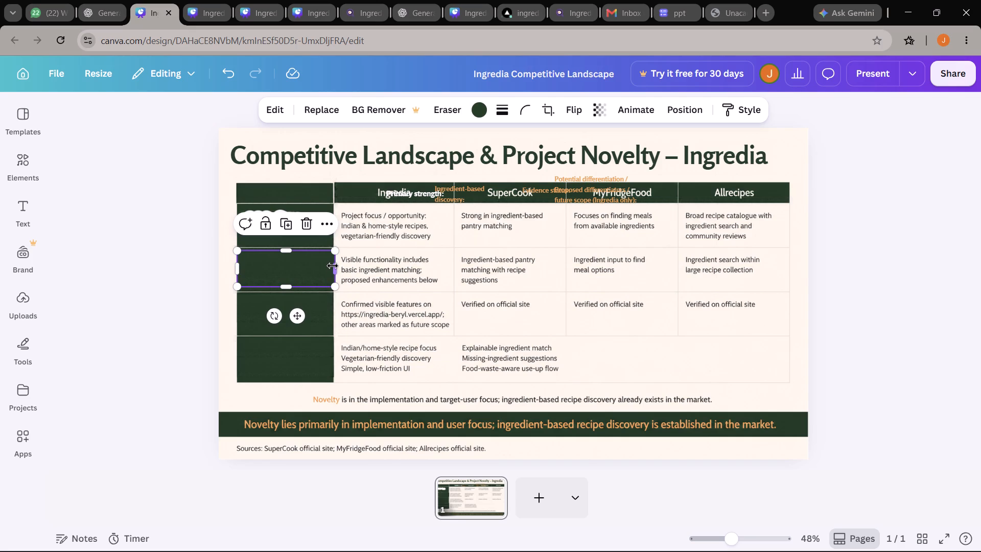
pyautogui.moveTo(333, 266); pyautogui.dragTo(328, 265)
pyautogui.click(147, 278)
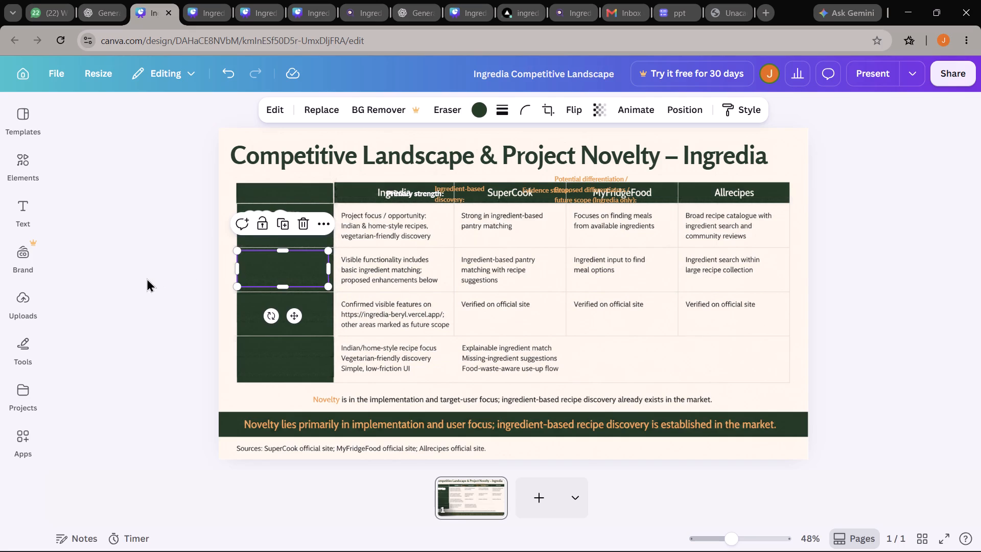
# Duplicate the header cell's green cover and place the copy over the first row's white blotch, nudged down and left within the first column.
pyautogui.click(271, 189)
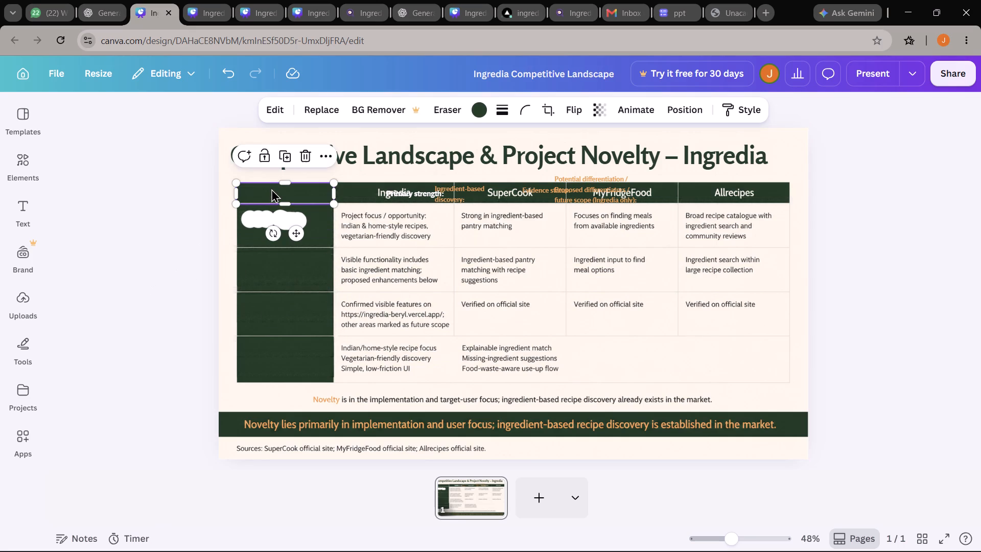
pyautogui.hotkey('ctrl', 'c')
pyautogui.hotkey('ctrl', 'v')
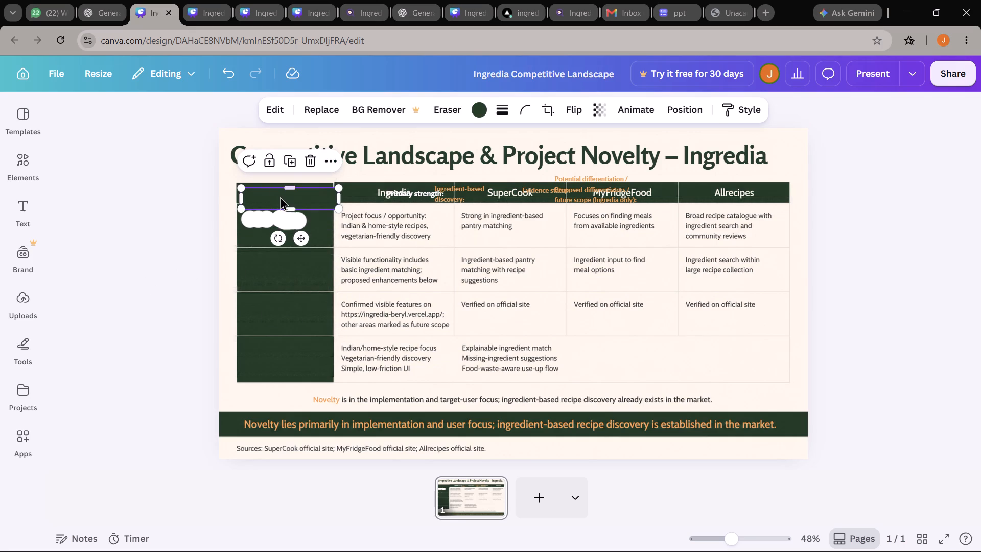
pyautogui.moveTo(280, 196); pyautogui.dragTo(277, 216)
pyautogui.press('Down')
pyautogui.press('Down')
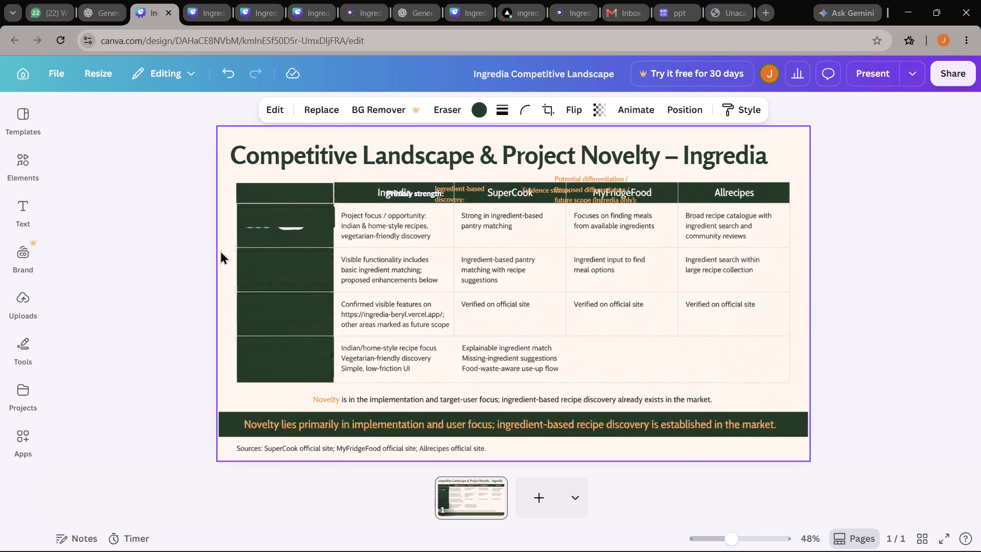
pyautogui.press('Left')
pyautogui.press('Left')
pyautogui.press('Left')
pyautogui.press('Left')
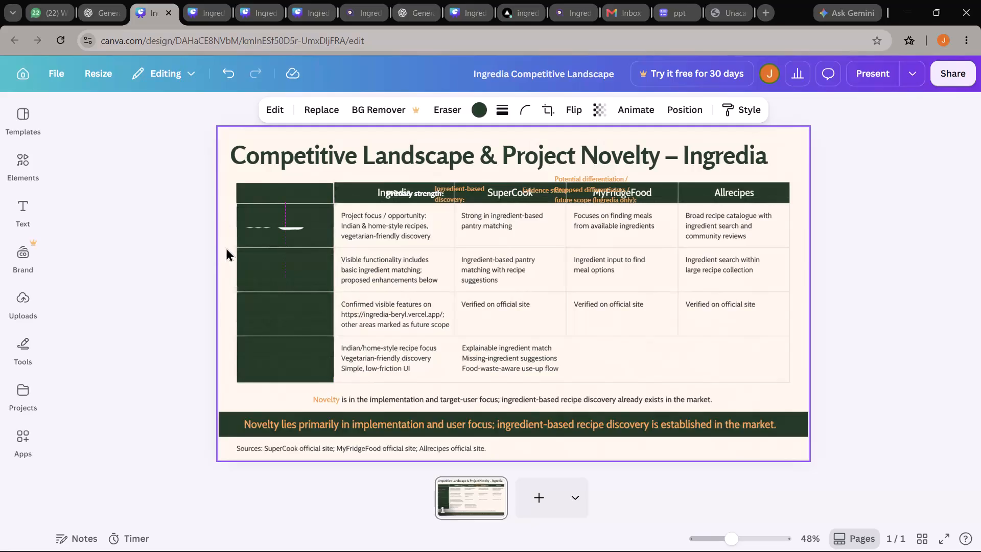
# Narrow the first row's green cover from its right edge, stretch it down over the remaining white, and nudge it slightly right.
pyautogui.moveTo(336, 216); pyautogui.dragTo(333, 216)
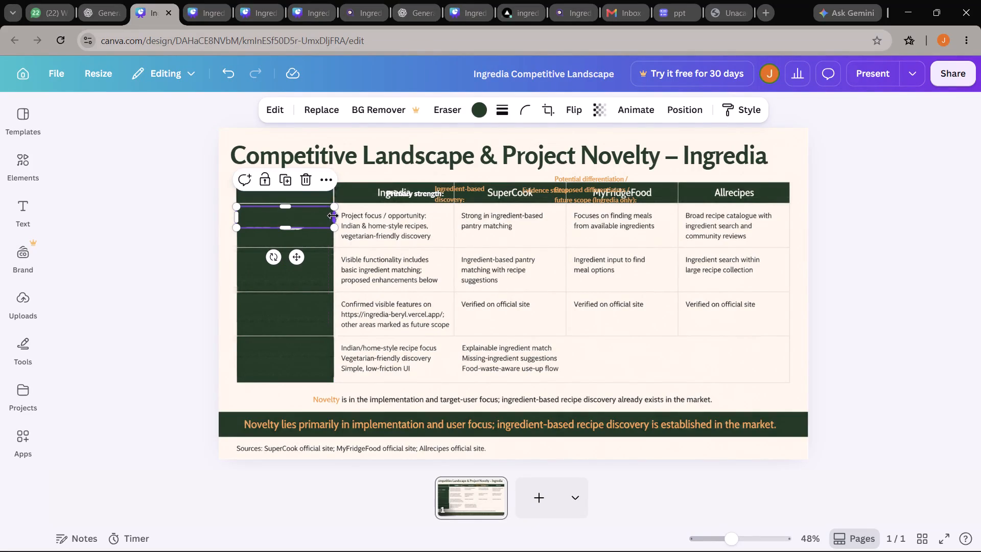
pyautogui.moveTo(333, 216); pyautogui.dragTo(330, 216)
pyautogui.moveTo(281, 227); pyautogui.dragTo(283, 236)
pyautogui.press('Right')
pyautogui.press('Right')
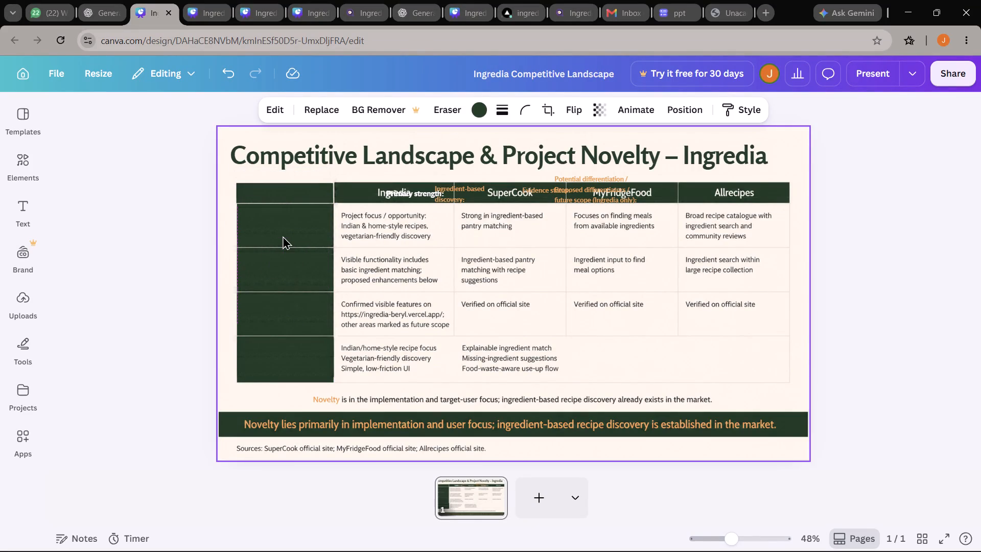
pyautogui.click(161, 240)
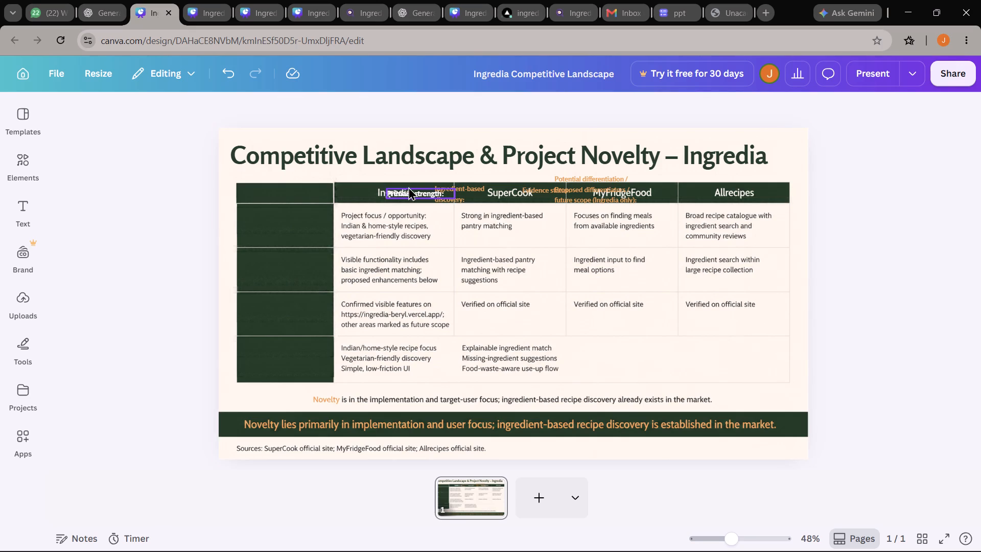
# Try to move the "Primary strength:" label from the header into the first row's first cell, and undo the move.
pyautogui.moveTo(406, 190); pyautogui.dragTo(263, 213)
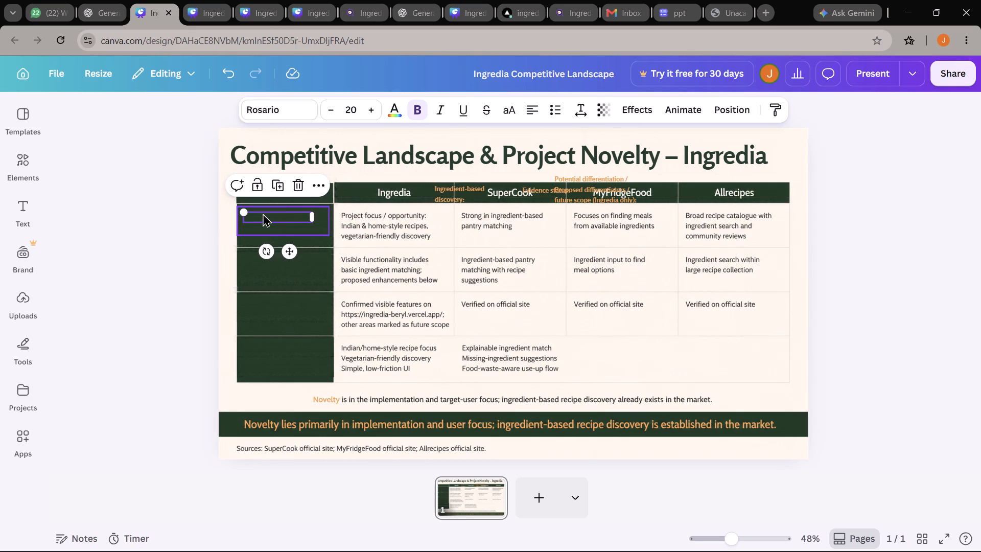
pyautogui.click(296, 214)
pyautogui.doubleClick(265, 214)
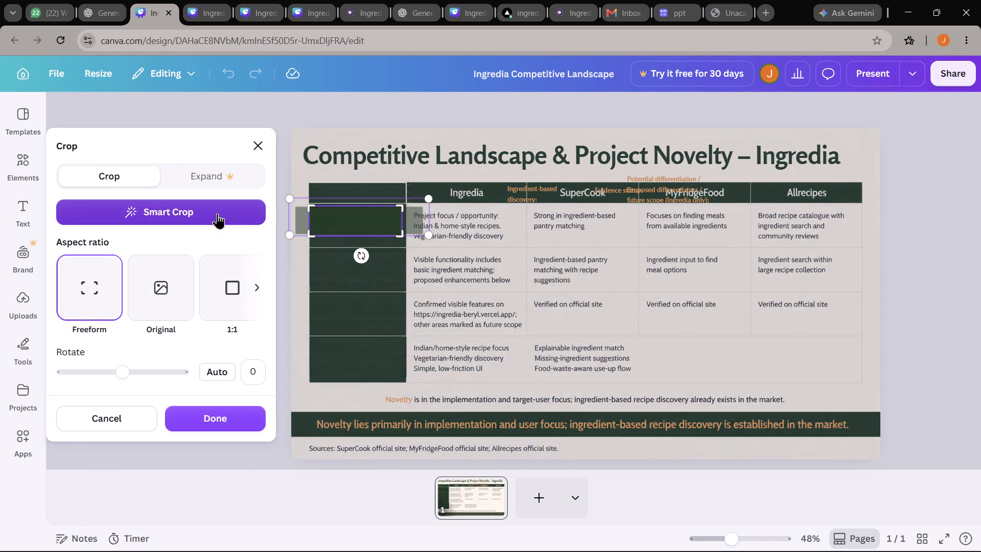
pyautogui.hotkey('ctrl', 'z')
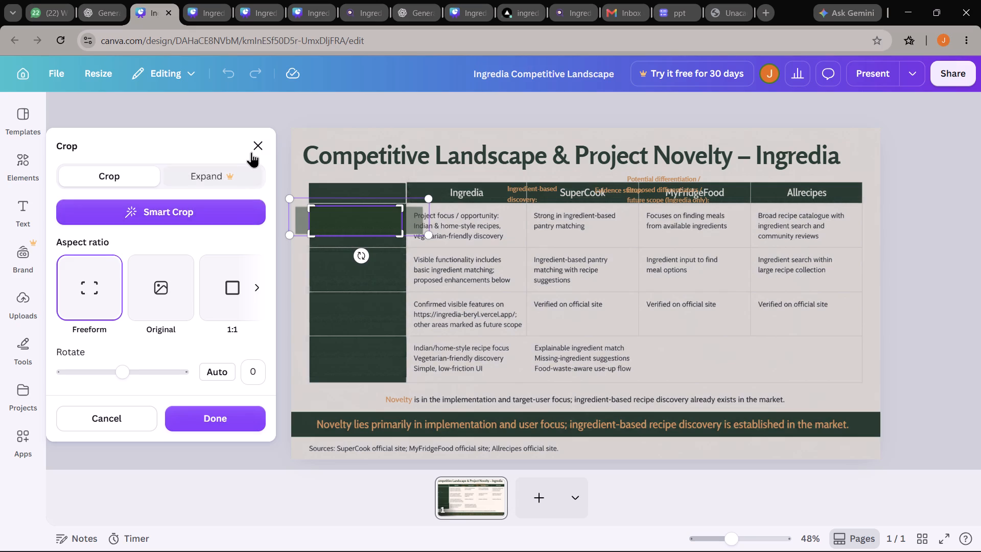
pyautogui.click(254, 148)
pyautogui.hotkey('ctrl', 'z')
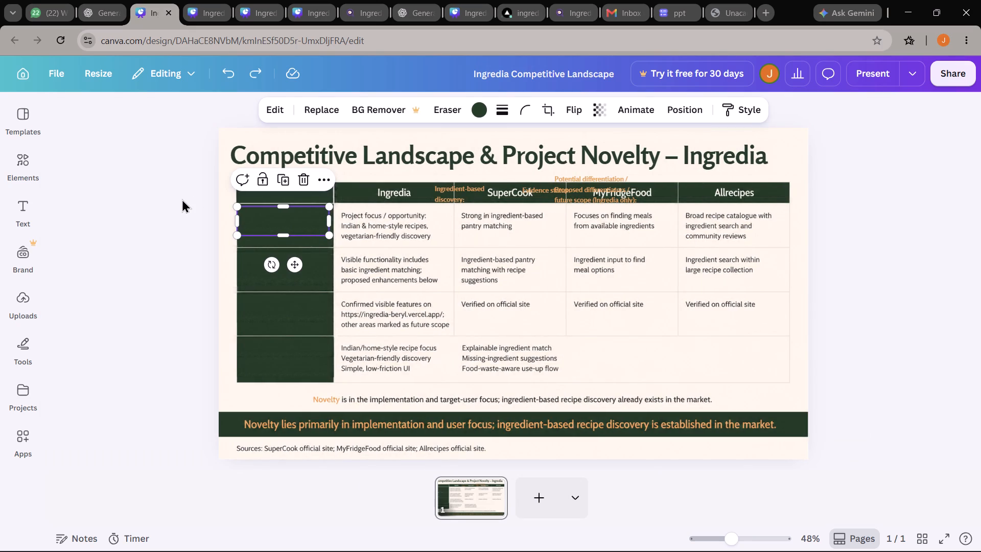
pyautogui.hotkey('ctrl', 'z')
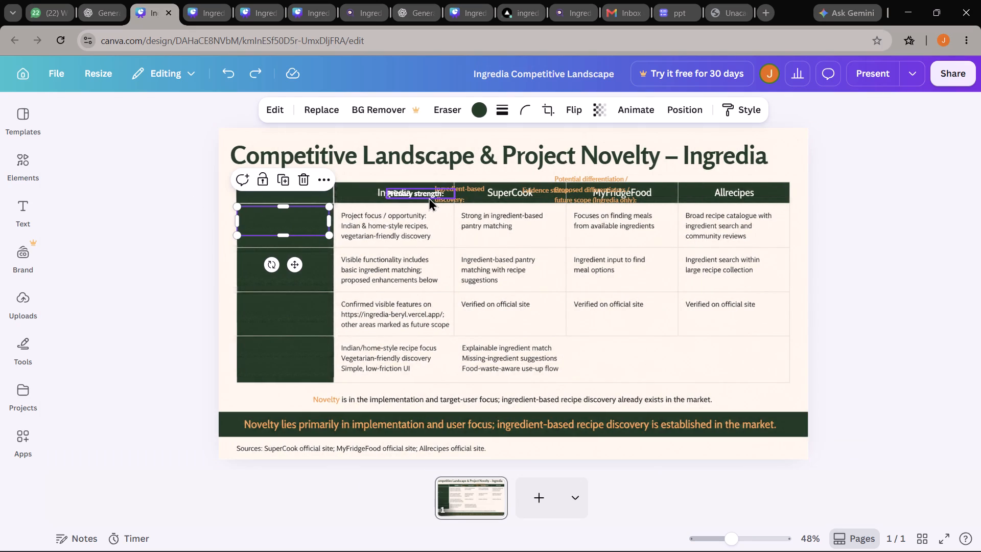
# Bring the "Primary strength:" label in front of the green cover and place it in the first row's first cell.
pyautogui.click(429, 197)
pyautogui.moveTo(423, 194); pyautogui.dragTo(354, 219)
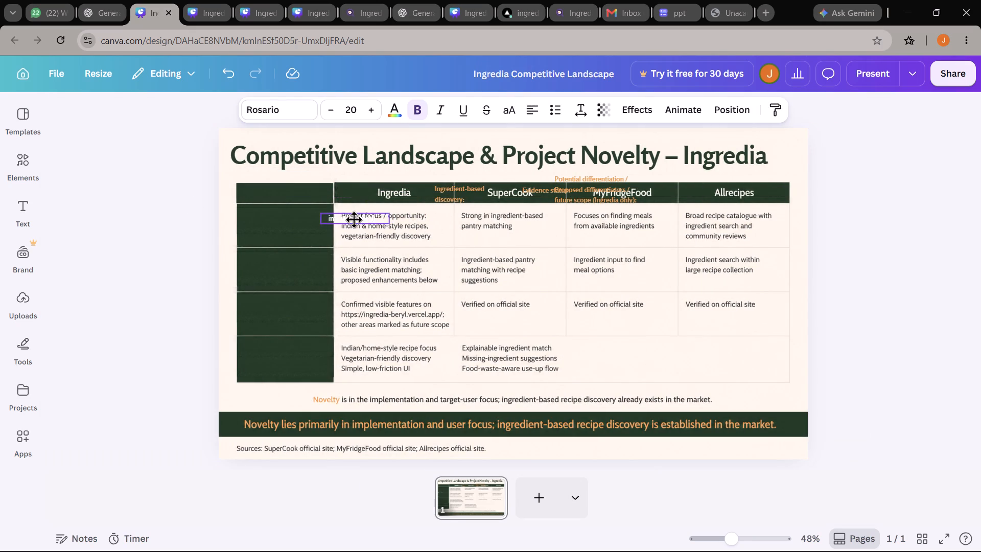
pyautogui.moveTo(354, 219); pyautogui.dragTo(352, 219)
pyautogui.rightClick(340, 219)
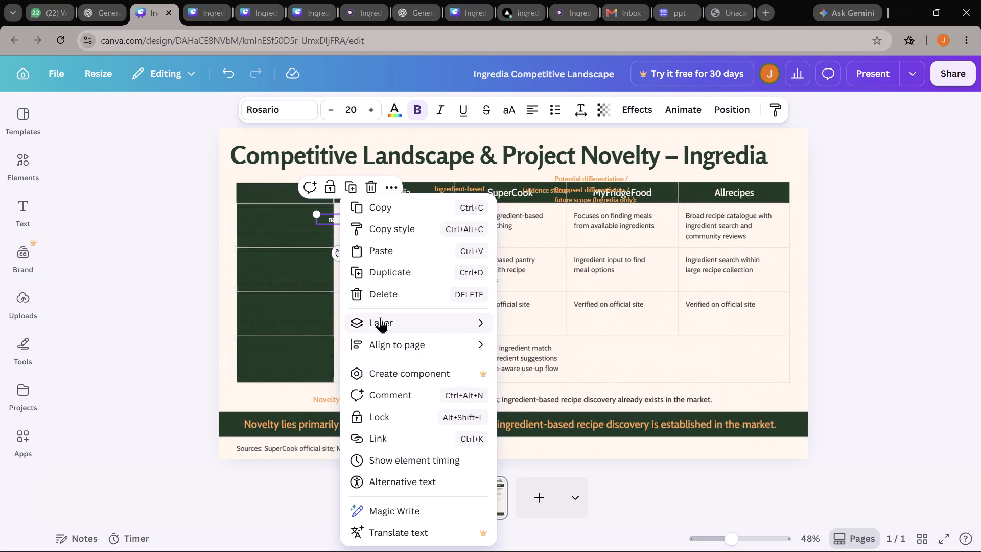
pyautogui.click(525, 317)
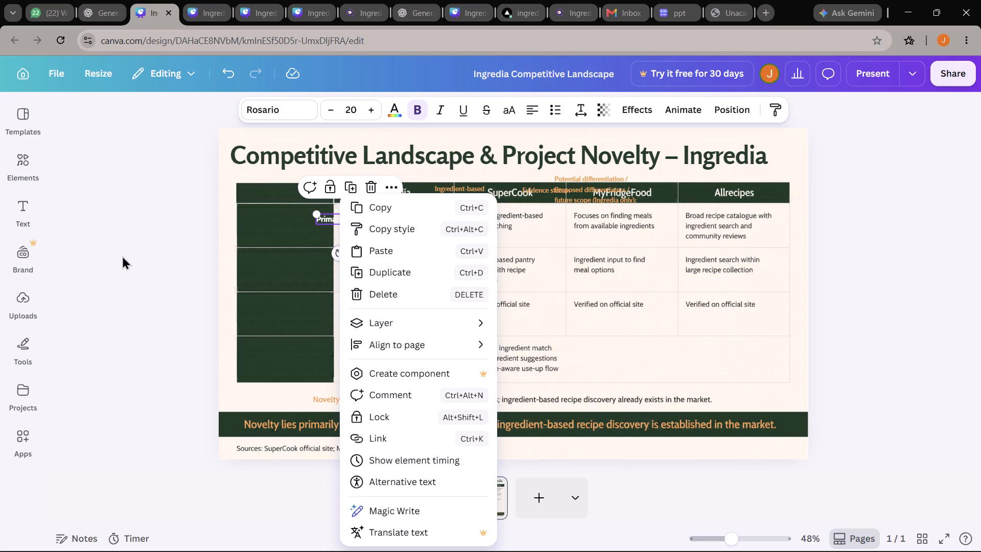
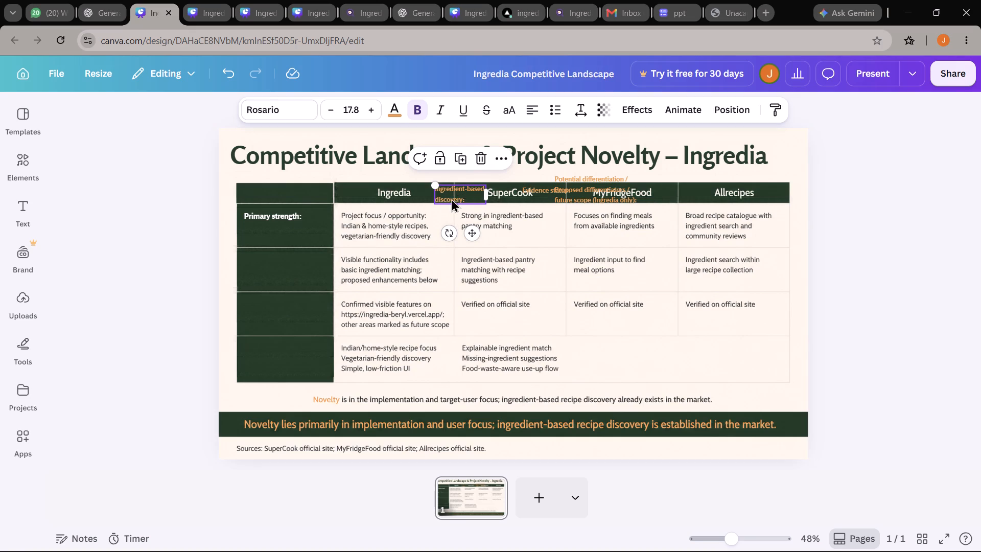
# Move the "Ingredient-based discovery:" label from the header into the second row's first cell and bring it in front of the green cover.
pyautogui.moveTo(451, 198); pyautogui.dragTo(453, 196)
pyautogui.click(453, 196)
pyautogui.click(464, 194)
pyautogui.moveTo(464, 194); pyautogui.dragTo(435, 203)
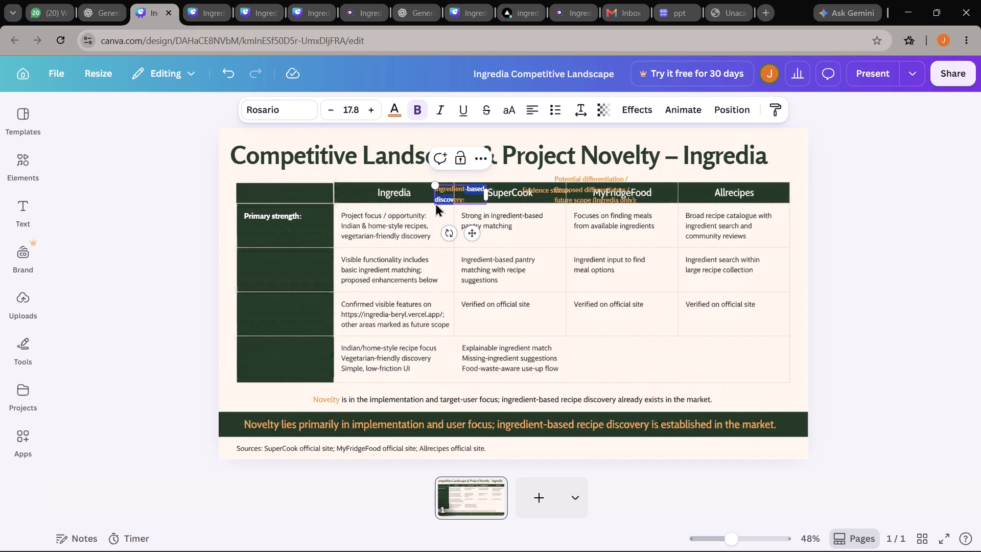
pyautogui.moveTo(435, 203); pyautogui.dragTo(476, 236)
pyautogui.click(476, 236)
pyautogui.click(476, 236)
pyautogui.moveTo(476, 236); pyautogui.dragTo(286, 302)
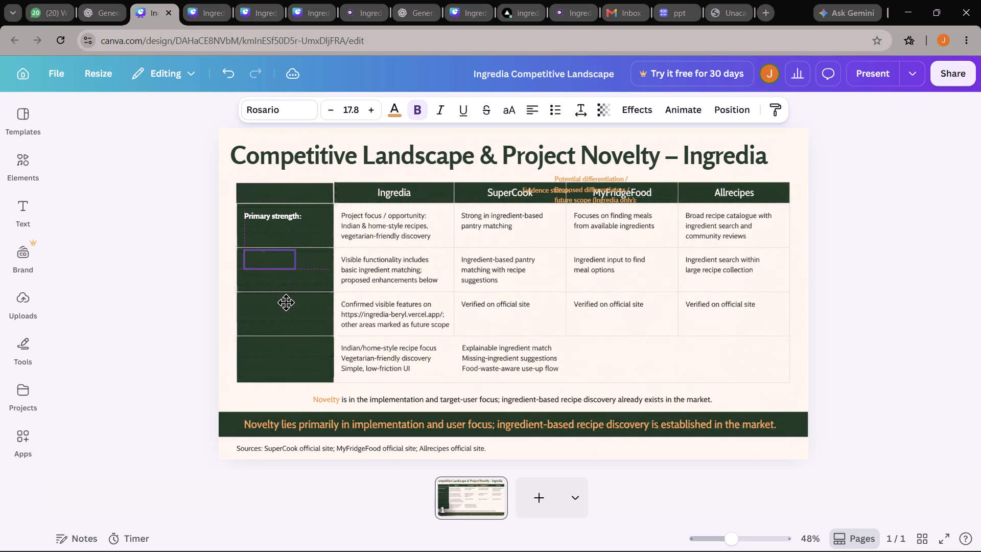
pyautogui.moveTo(286, 302); pyautogui.dragTo(287, 293)
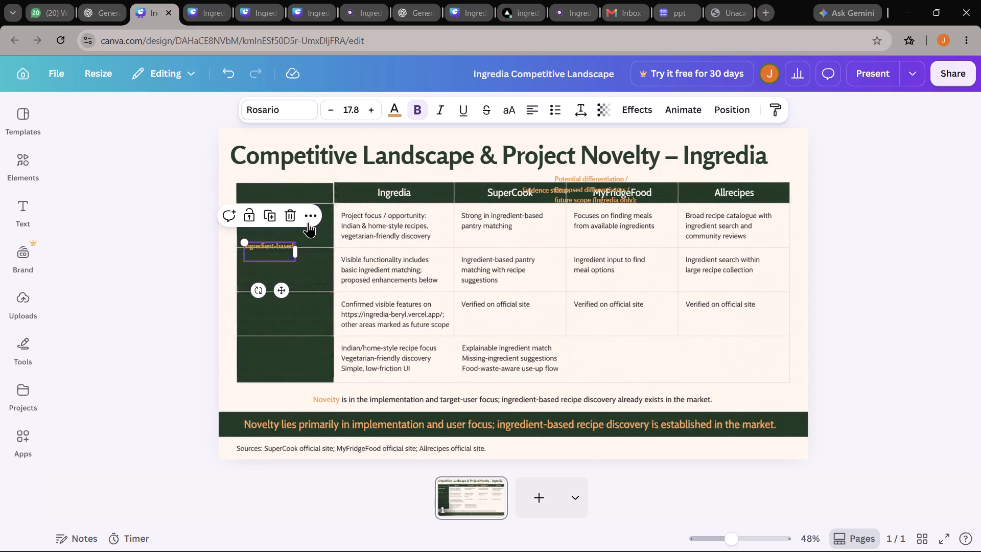
pyautogui.click(310, 212)
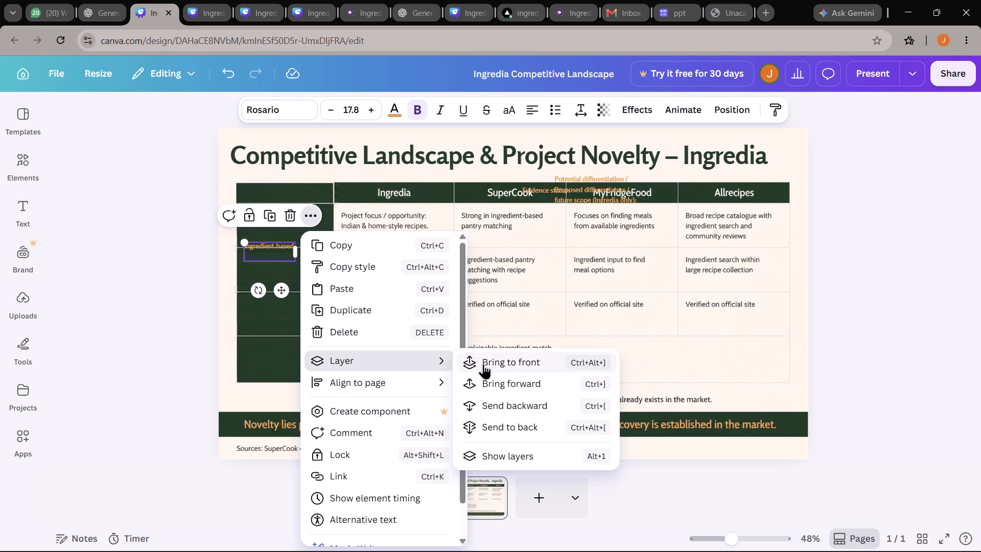
pyautogui.click(483, 363)
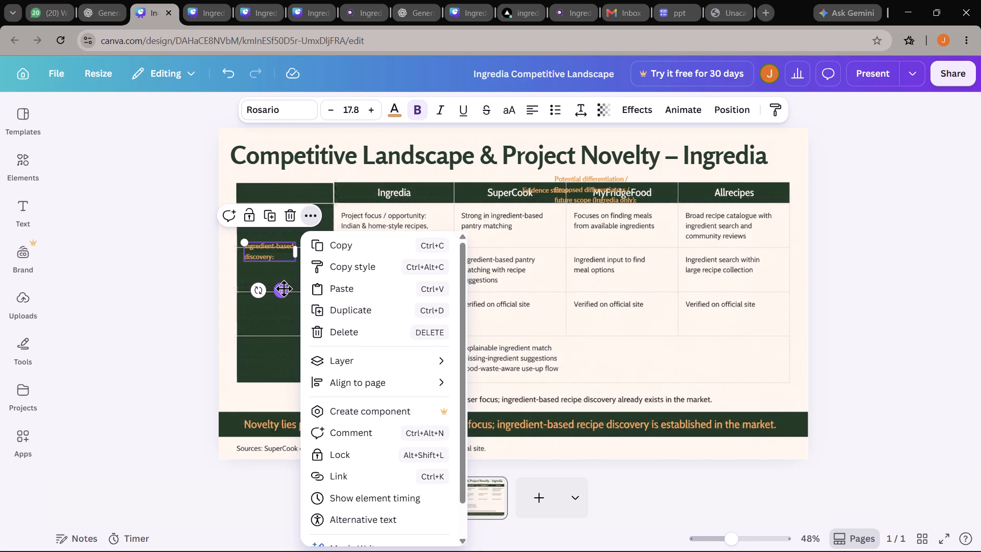
pyautogui.moveTo(284, 288); pyautogui.dragTo(281, 300)
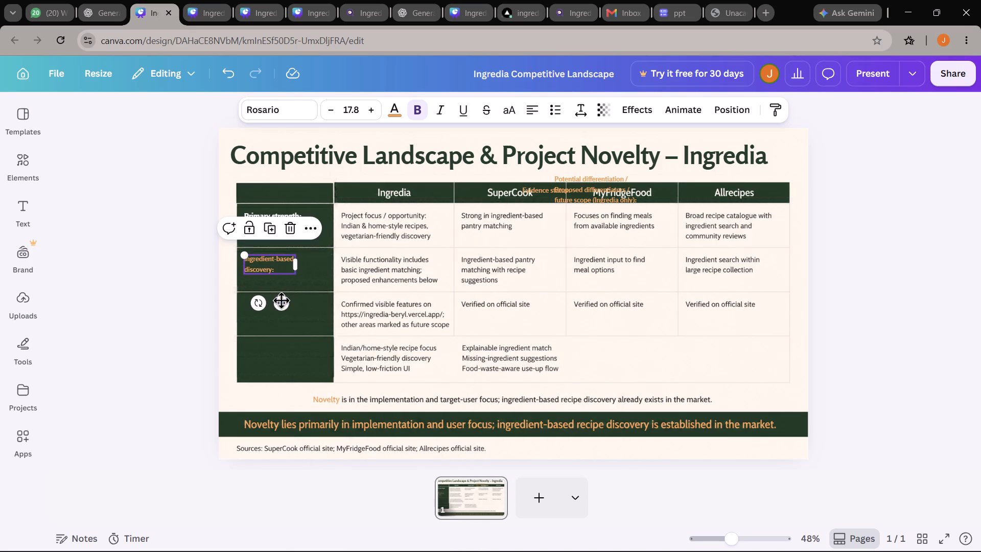
# Enlarge the "Ingredient-based discovery:" label to font size 20.8 and widen its text box to about 222 so it fits on two lines.
pyautogui.tripleClick(370, 112)
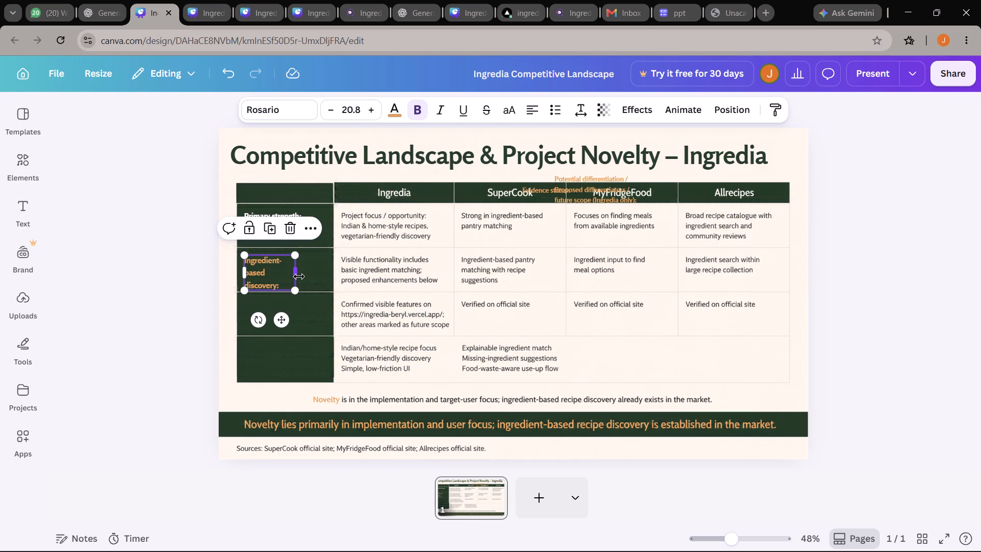
pyautogui.moveTo(299, 277); pyautogui.dragTo(318, 273)
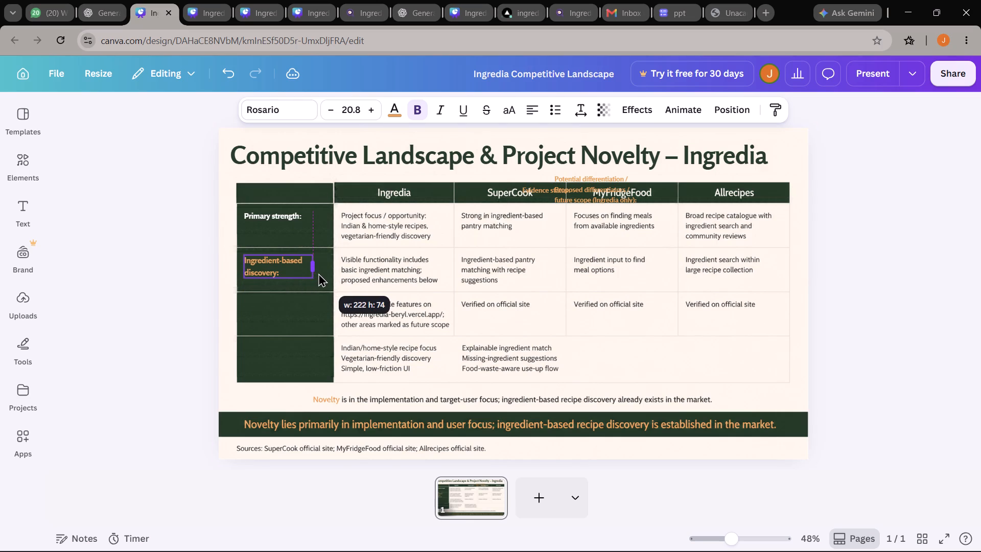
pyautogui.moveTo(318, 273); pyautogui.dragTo(317, 272)
pyautogui.click(150, 330)
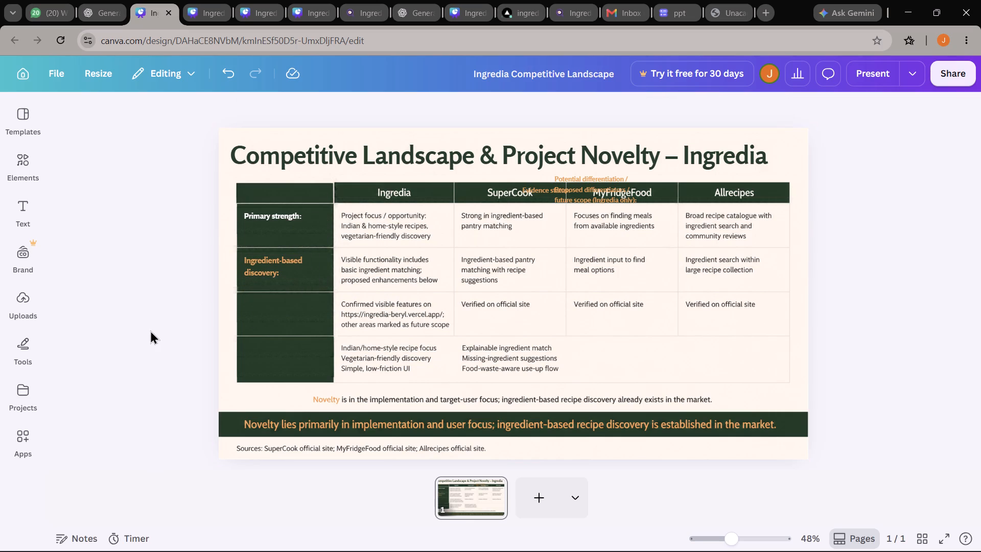
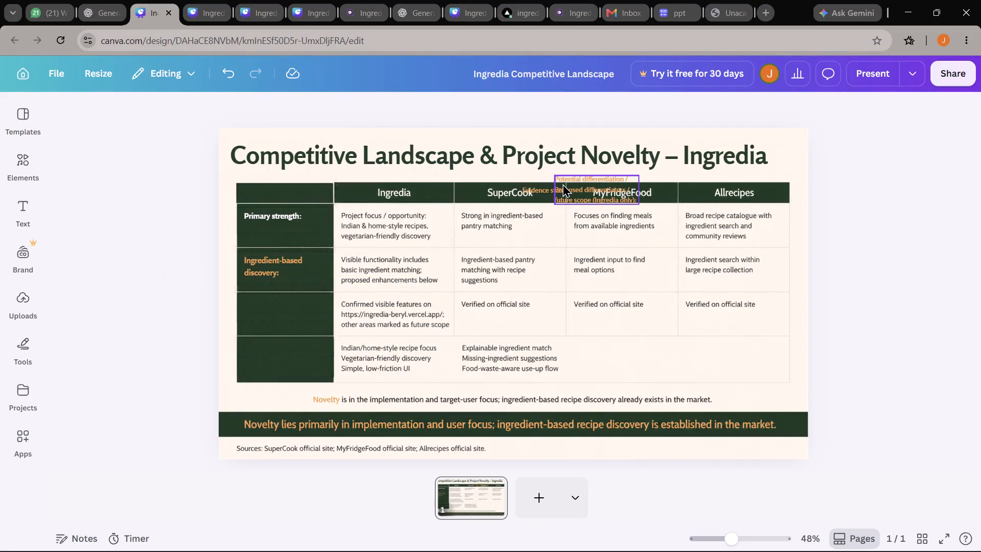
# Move the "Evidence status:" label from the header to the third row's first column and bring it in front of the green cover.
pyautogui.moveTo(536, 190); pyautogui.dragTo(403, 259)
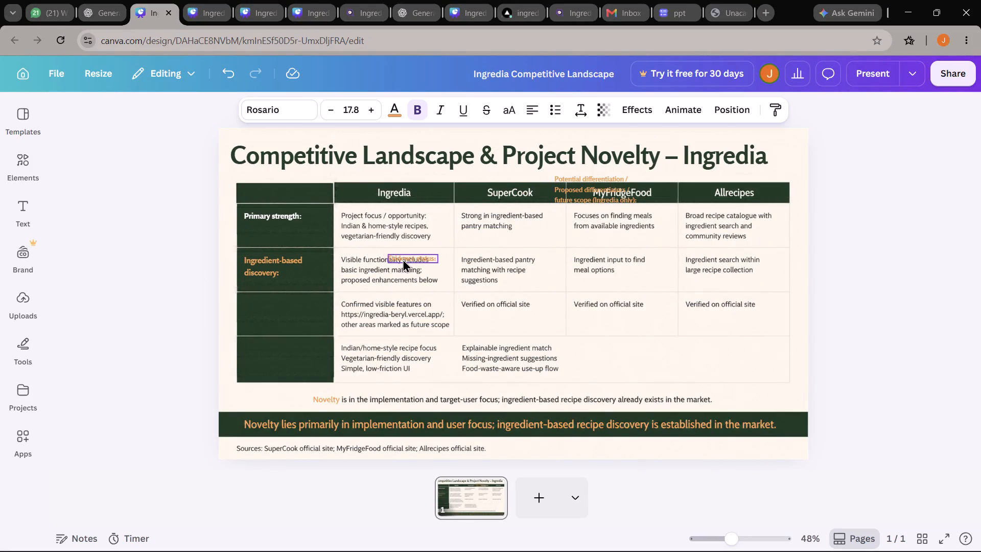
pyautogui.click(451, 224)
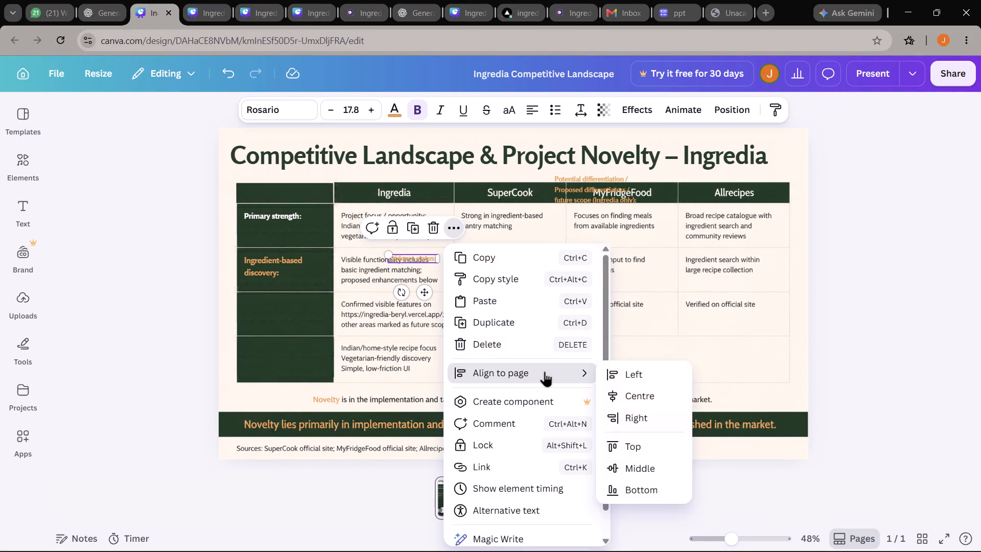
pyautogui.moveTo(428, 256); pyautogui.dragTo(345, 304)
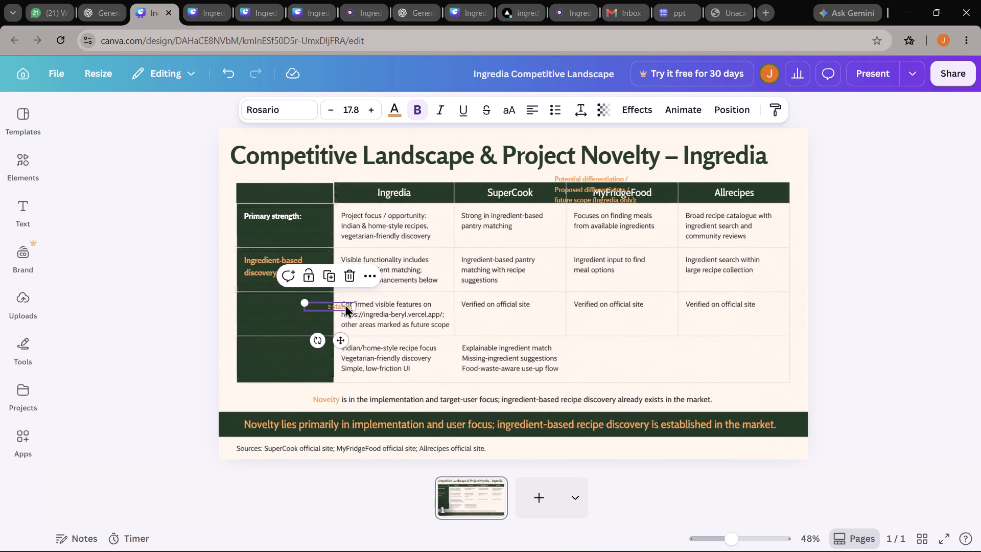
pyautogui.click(373, 275)
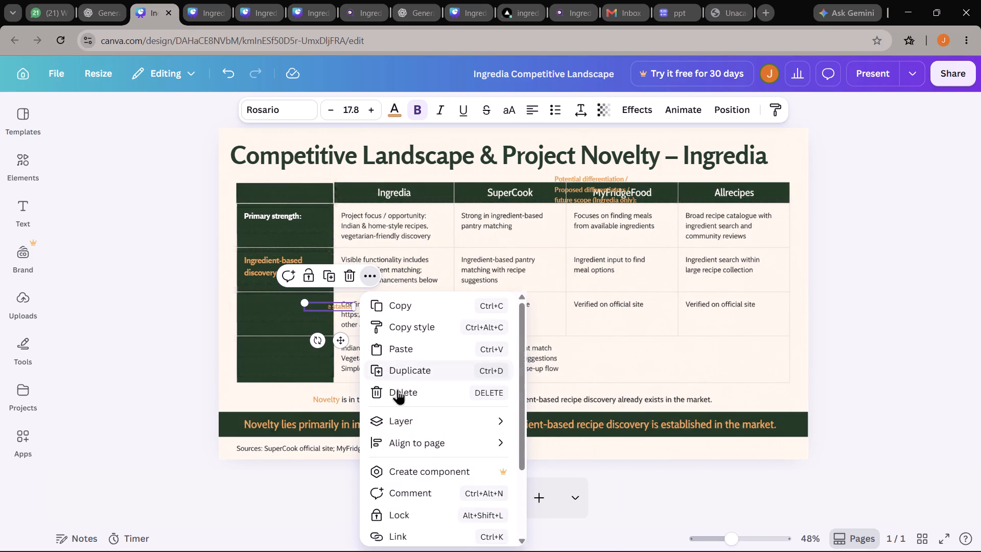
pyautogui.click(530, 416)
# Enlarge the "Evidence status:" label to font size 20.8, place it inside the third row's first cell and widen its box to fit one line.
pyautogui.tripleClick(365, 105)
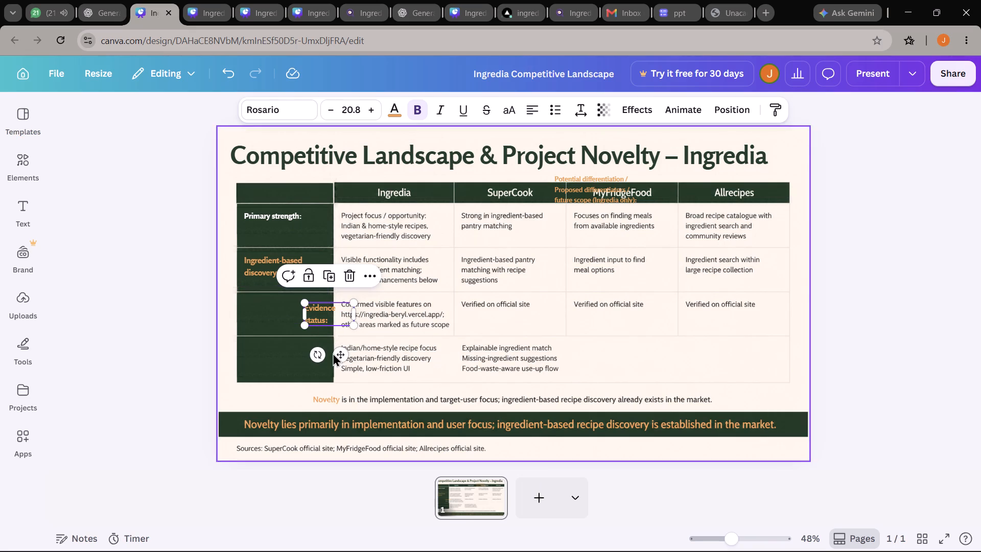
pyautogui.moveTo(342, 351); pyautogui.dragTo(280, 343)
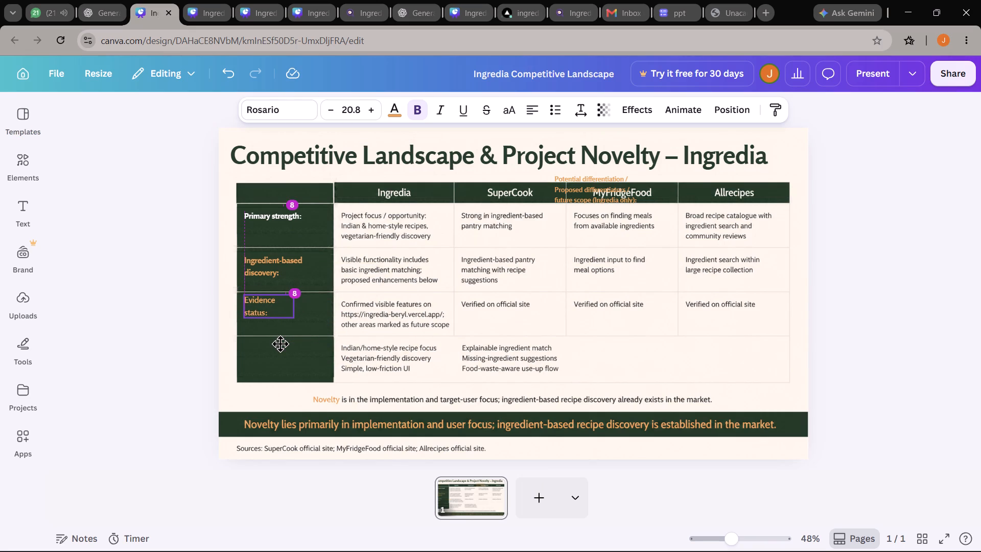
pyautogui.moveTo(280, 343); pyautogui.dragTo(280, 346)
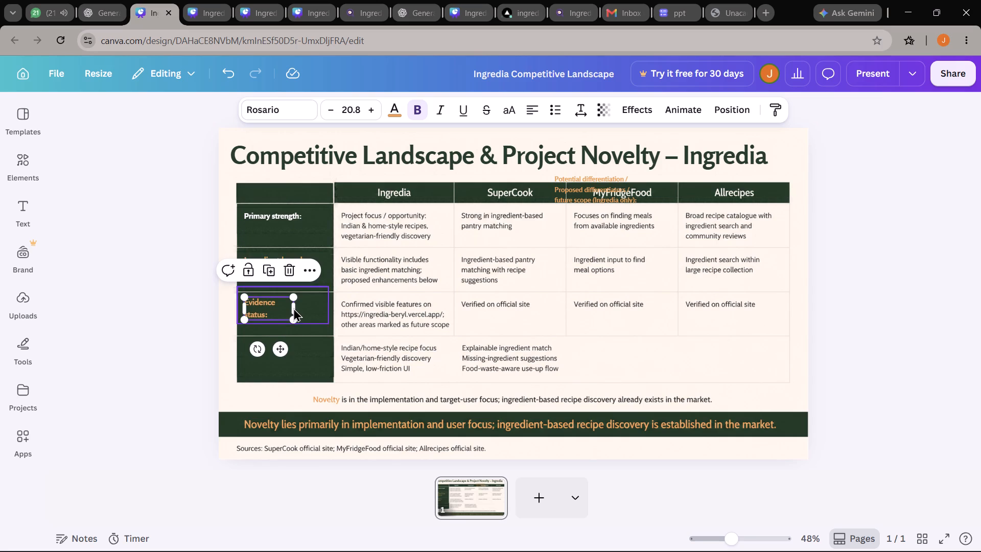
pyautogui.moveTo(296, 305); pyautogui.dragTo(309, 308)
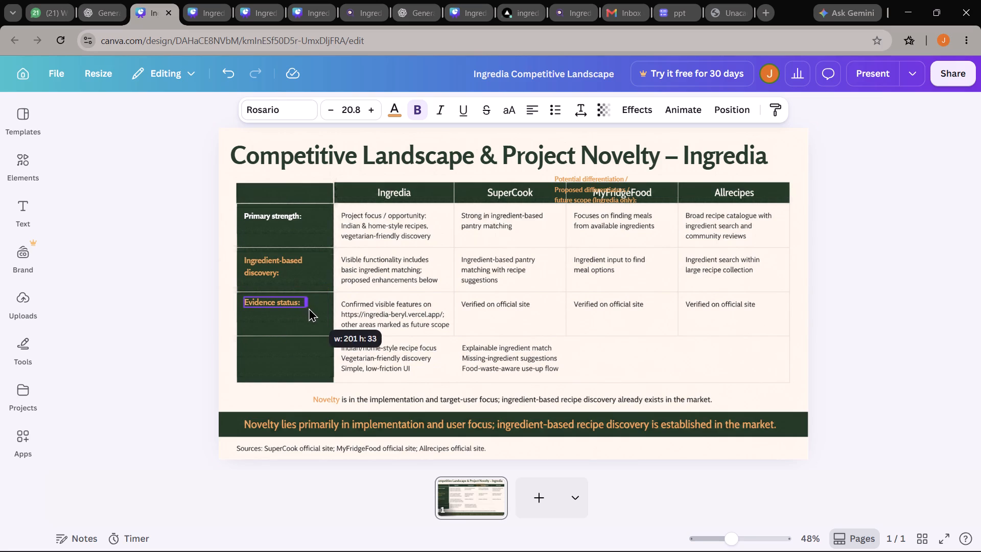
pyautogui.moveTo(309, 308); pyautogui.dragTo(316, 309)
pyautogui.click(162, 316)
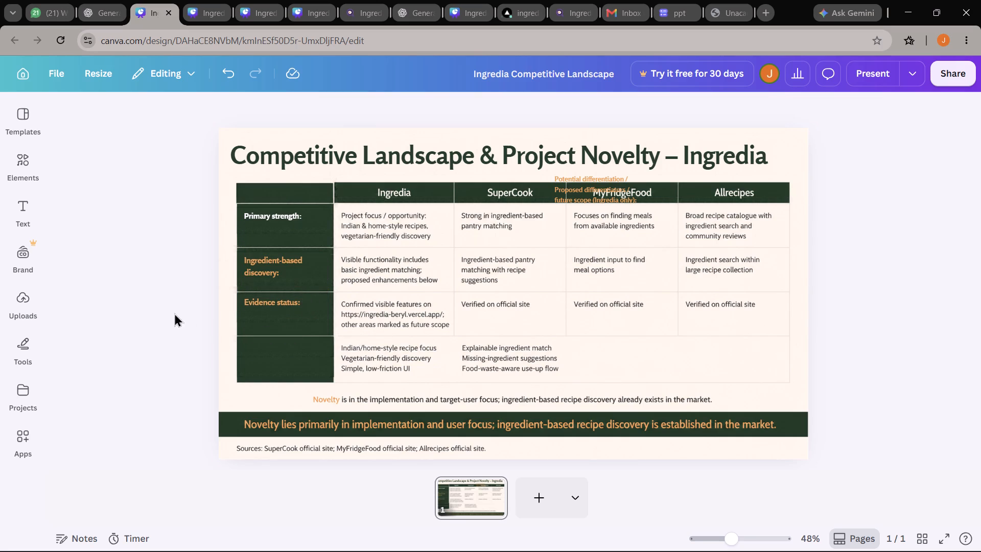
# Set the "Evidence status:" label to font size 21.8 and nudge it down level with the row's first text line.
pyautogui.click(572, 186)
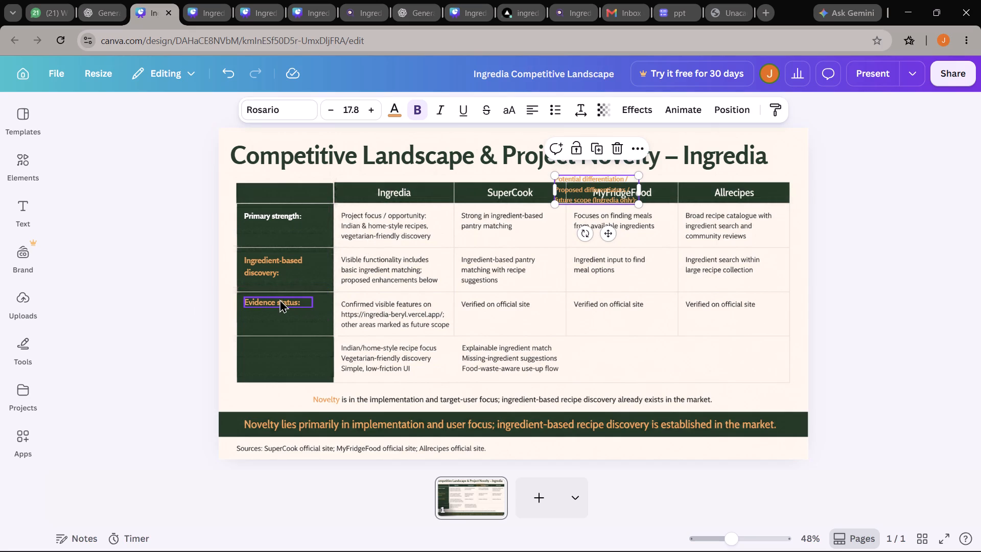
pyautogui.click(279, 299)
pyautogui.click(379, 113)
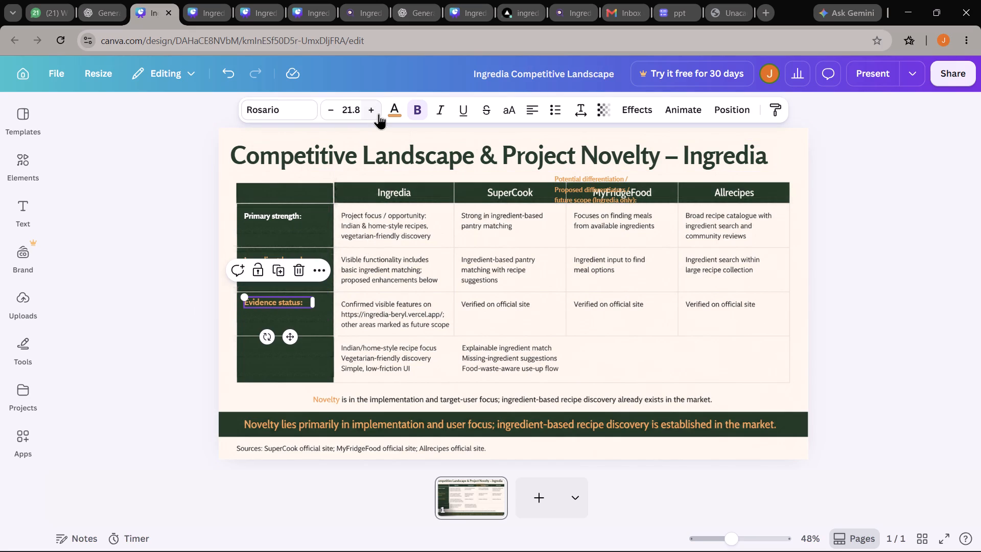
pyautogui.press('Down')
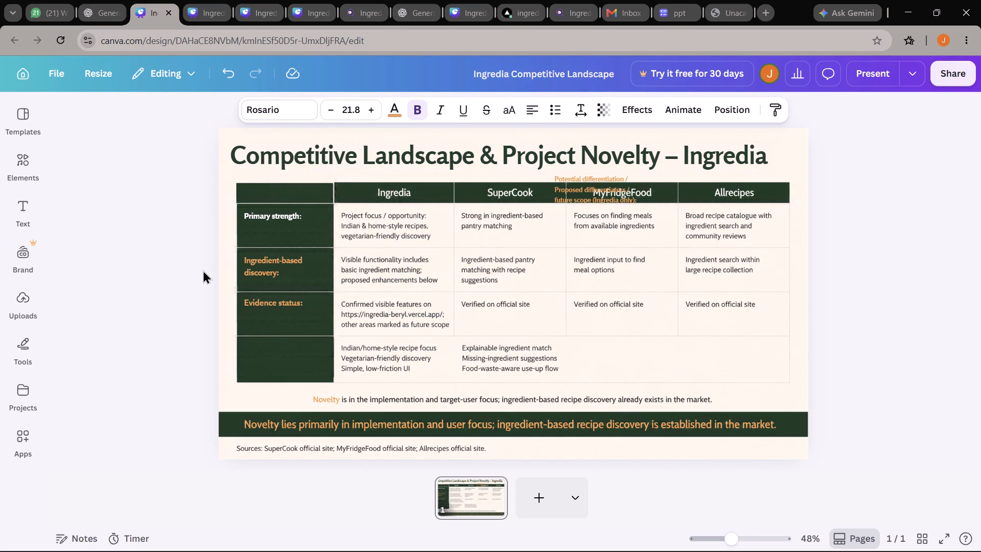
pyautogui.press('Down')
pyautogui.press('Down')
pyautogui.press('Down')
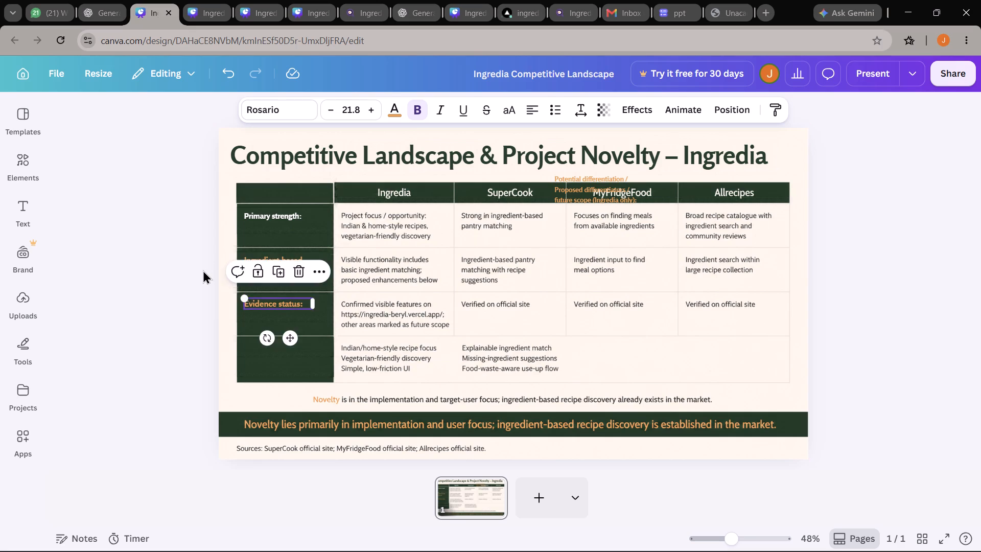
pyautogui.press('Down')
pyautogui.press('Down')
pyautogui.press('Down')
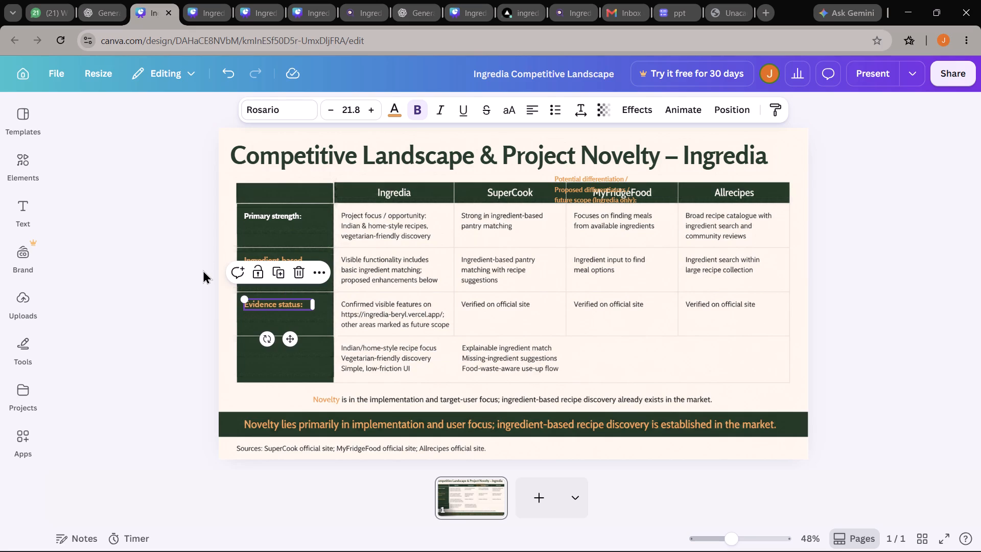
# Move the "Potential differentiation / Proposed differentiators / future scope (Ingredia only):" label into the fourth row's first cell, in front of the green cover.
pyautogui.click(569, 181)
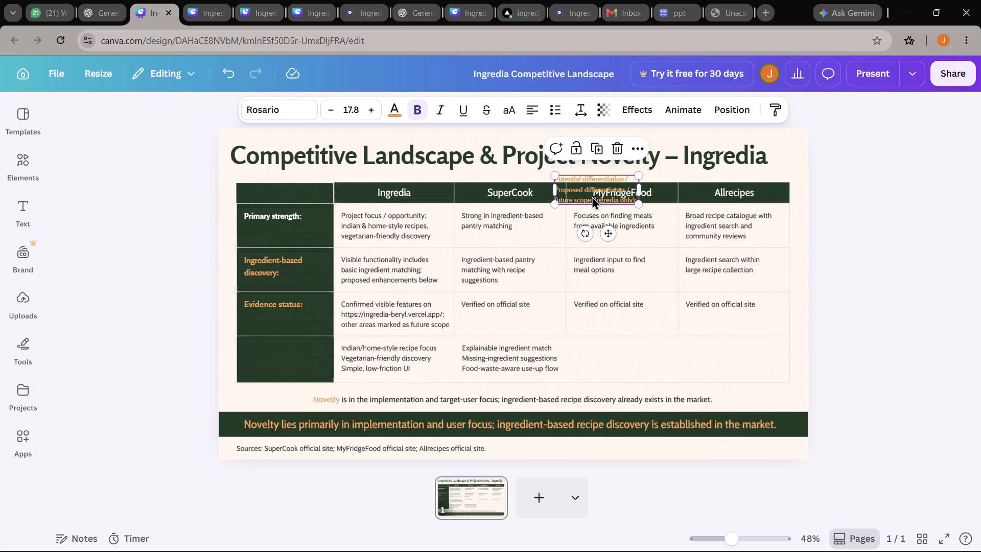
pyautogui.moveTo(592, 196); pyautogui.dragTo(415, 288)
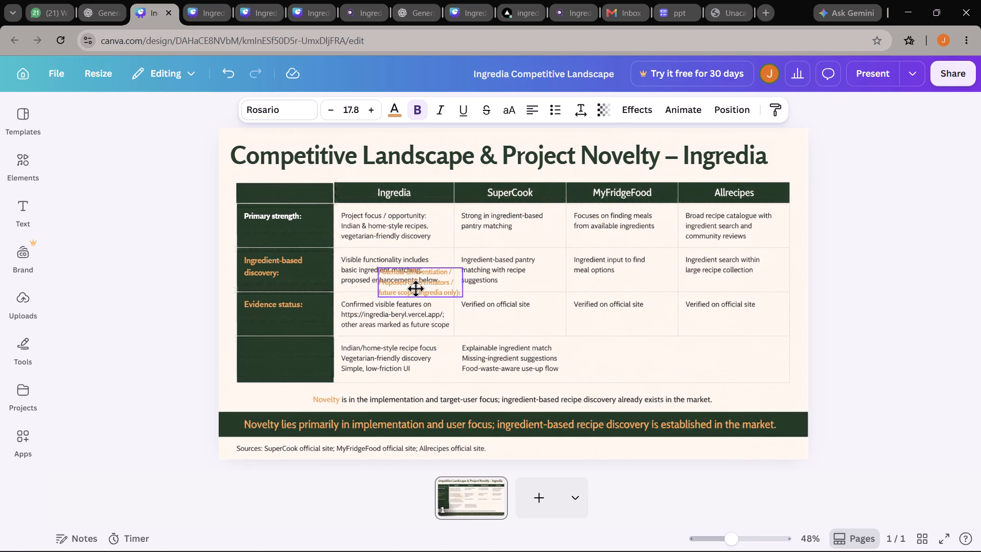
pyautogui.moveTo(415, 288); pyautogui.dragTo(277, 371)
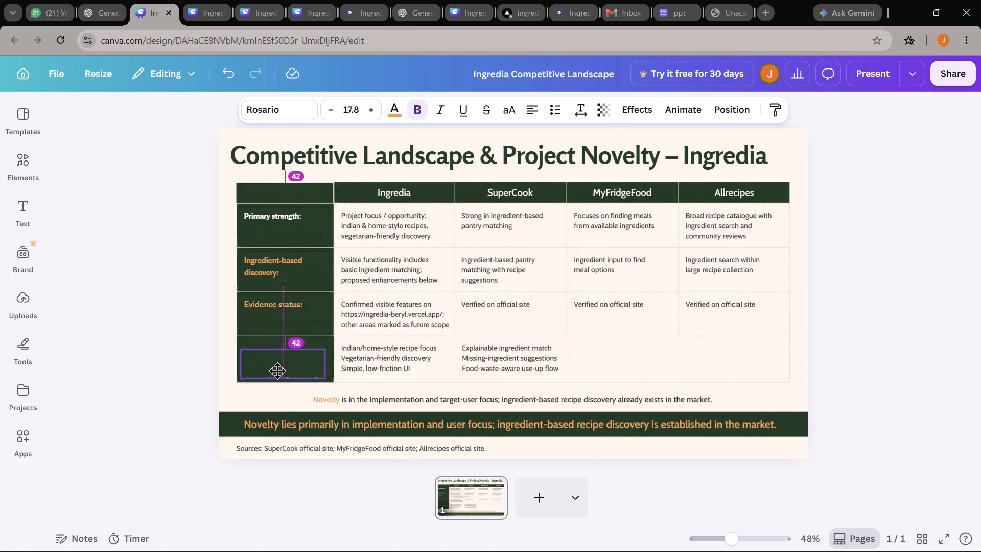
pyautogui.moveTo(277, 371); pyautogui.dragTo(311, 346)
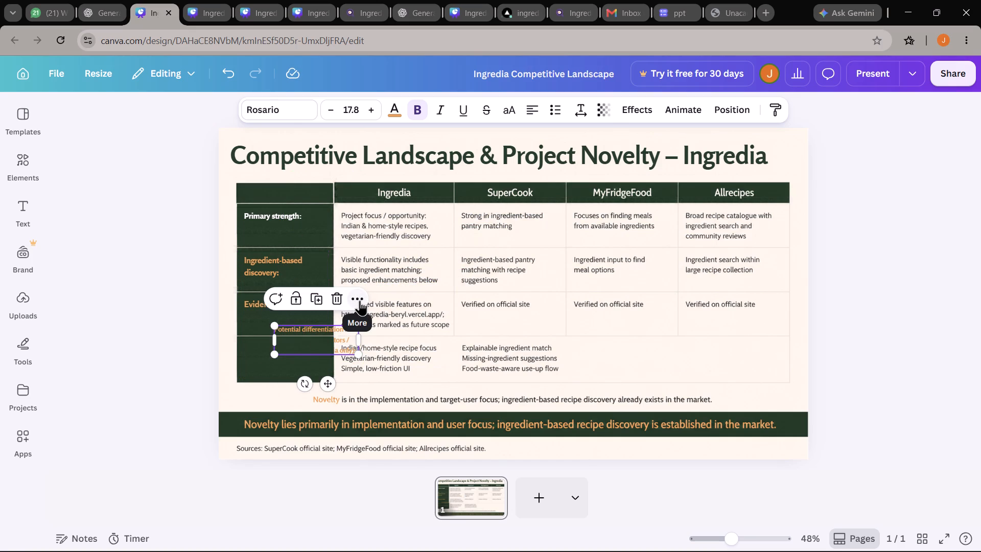
pyautogui.click(360, 300)
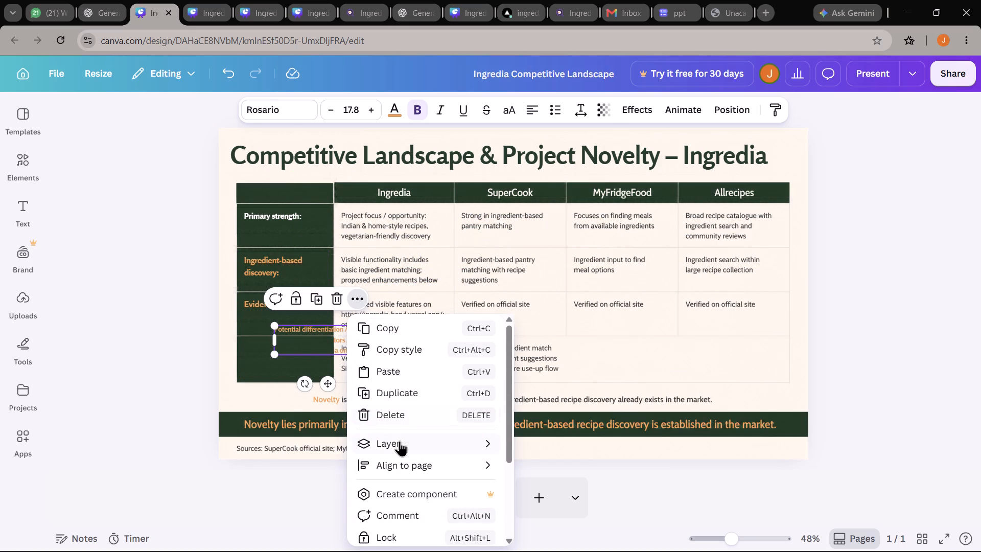
pyautogui.click(526, 433)
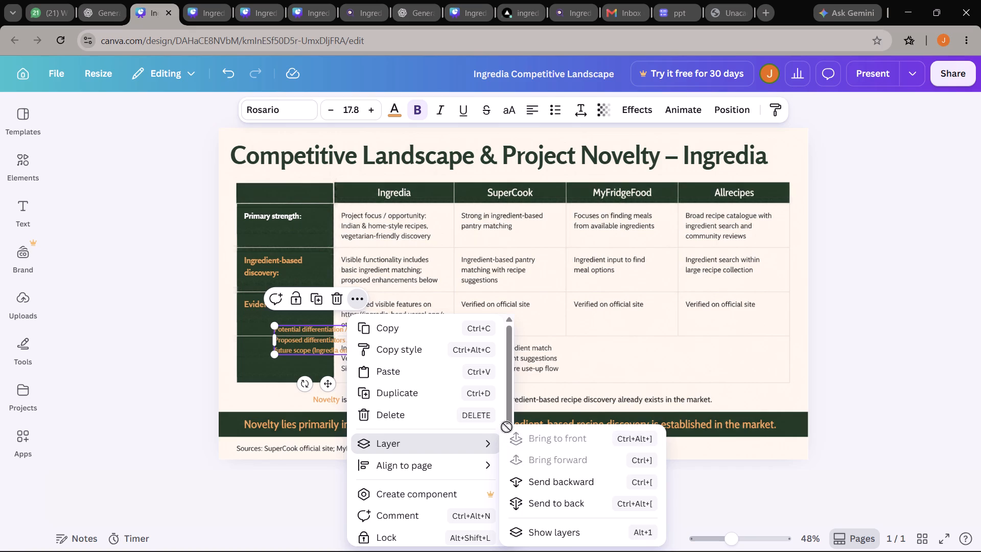
pyautogui.moveTo(325, 385); pyautogui.dragTo(293, 400)
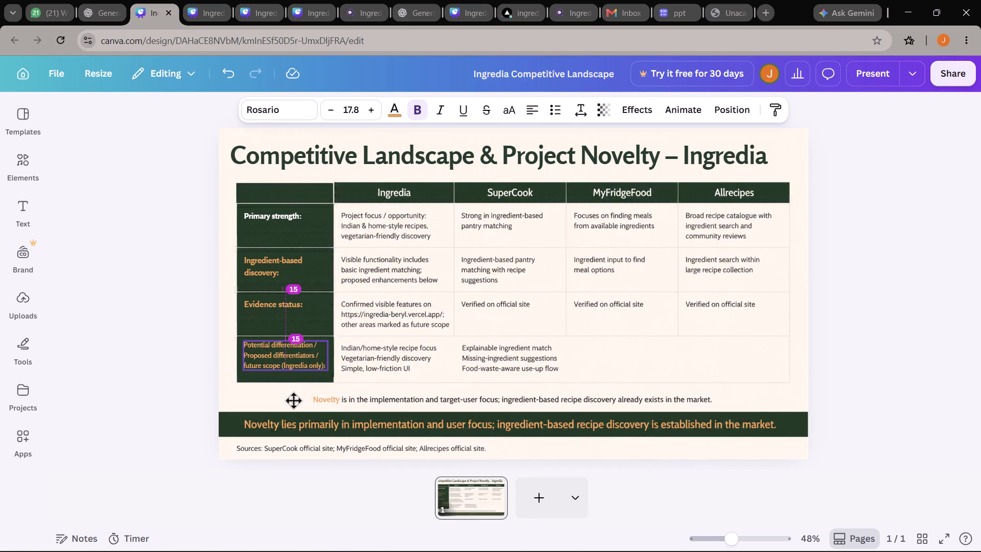
pyautogui.moveTo(293, 400); pyautogui.dragTo(294, 404)
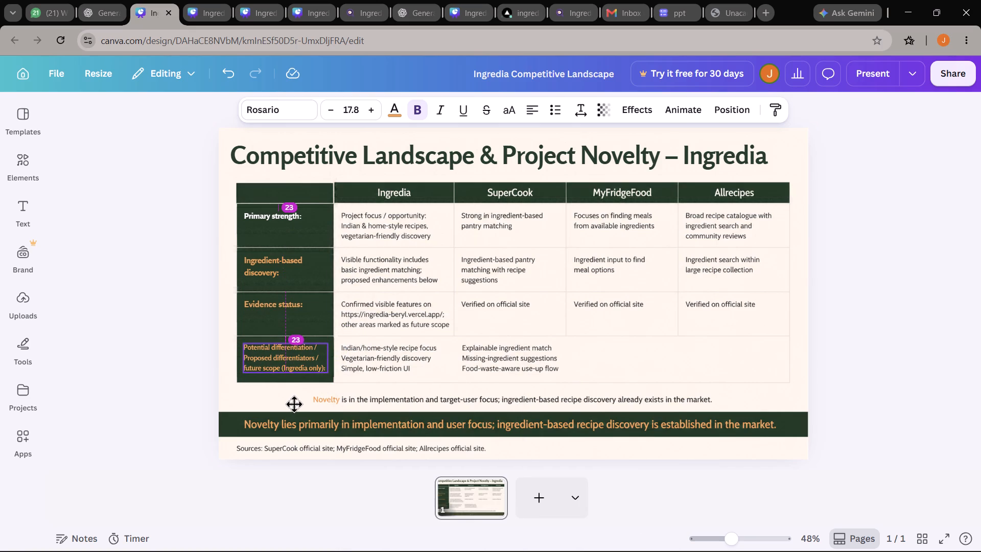
pyautogui.moveTo(294, 404); pyautogui.dragTo(293, 403)
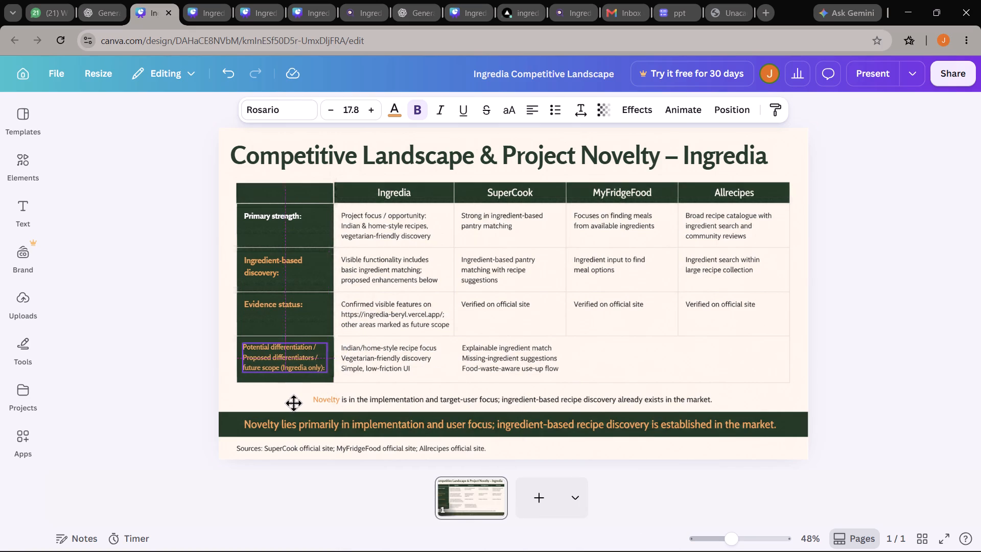
pyautogui.moveTo(293, 403); pyautogui.dragTo(294, 404)
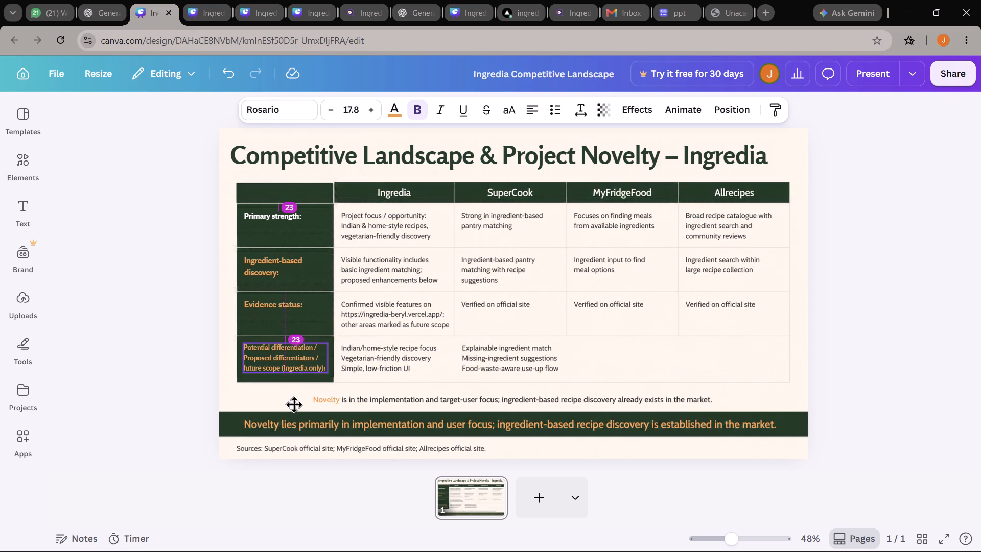
pyautogui.moveTo(294, 404); pyautogui.dragTo(294, 404)
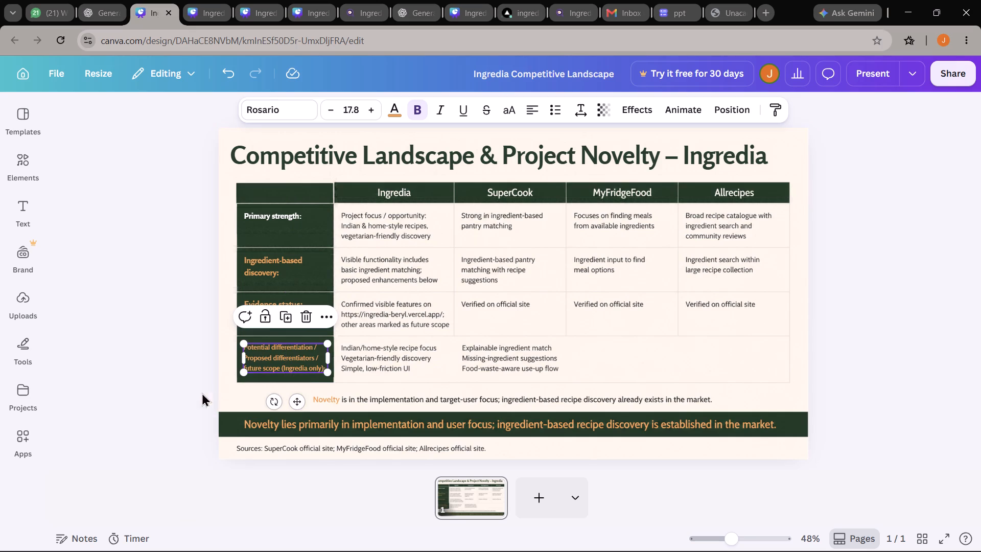
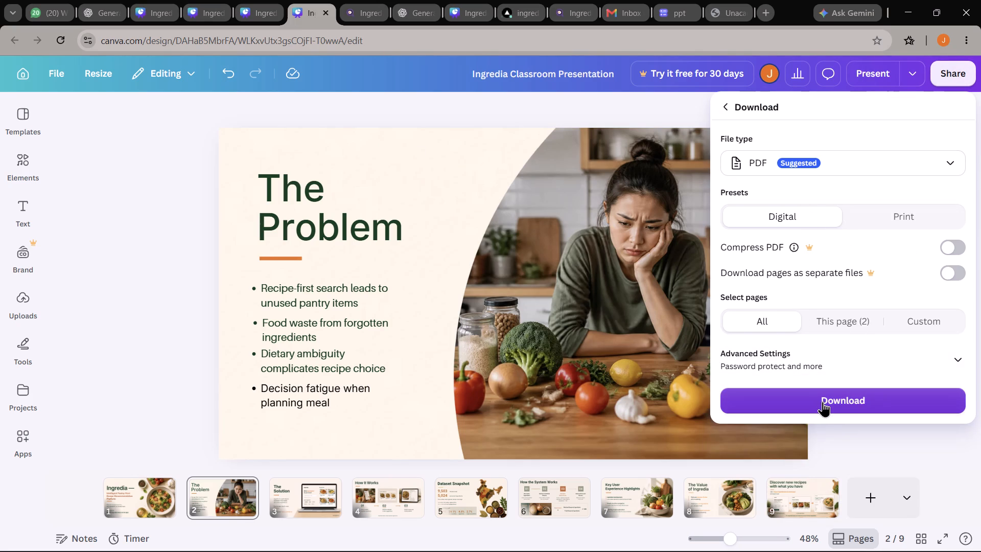
# Download all pages of the Ingredia Classroom Presentation as a digital-preset PDF.
pyautogui.click(840, 400)
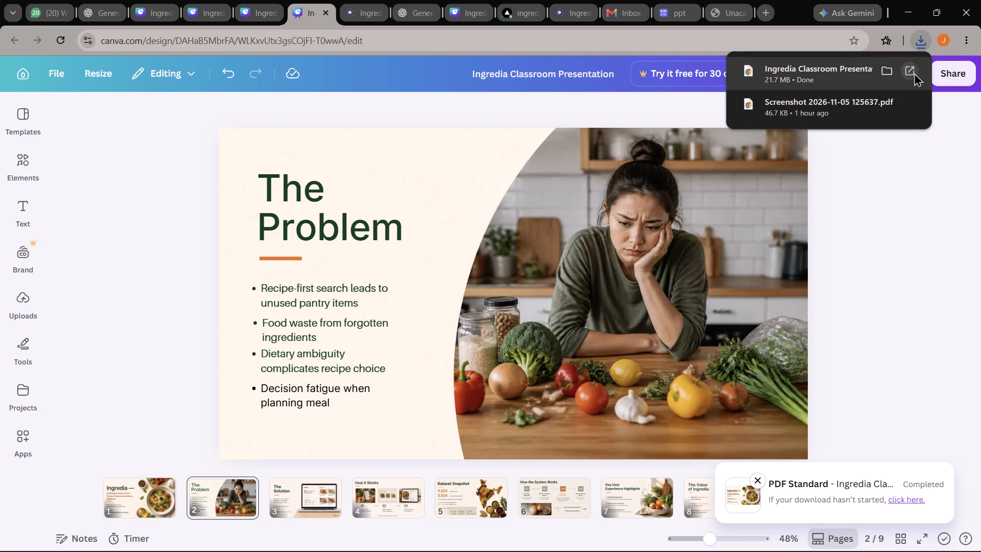
# Open the downloaded Ingredia Classroom Presentation PDF and view its slides at 50% zoom.
pyautogui.click(915, 68)
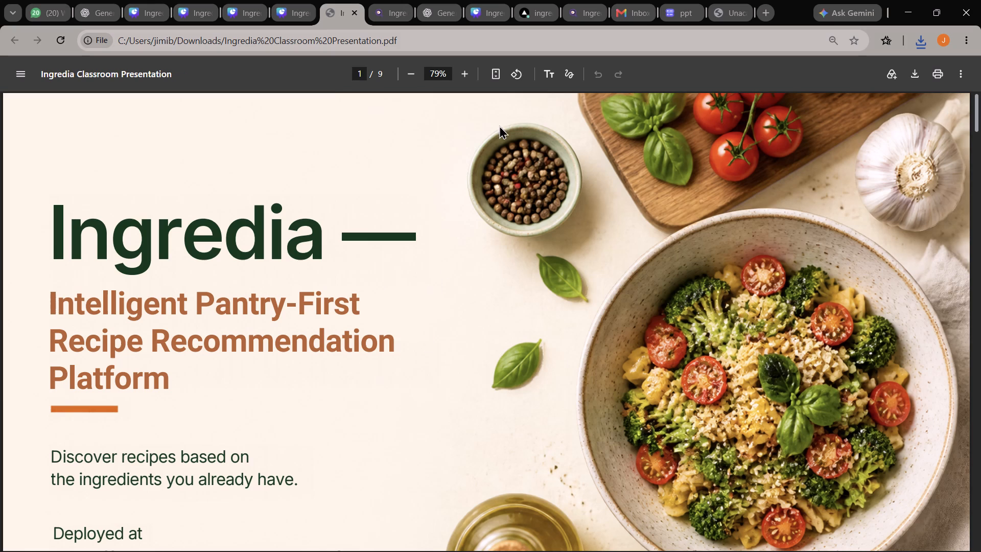
pyautogui.click(410, 73)
pyautogui.click(410, 73)
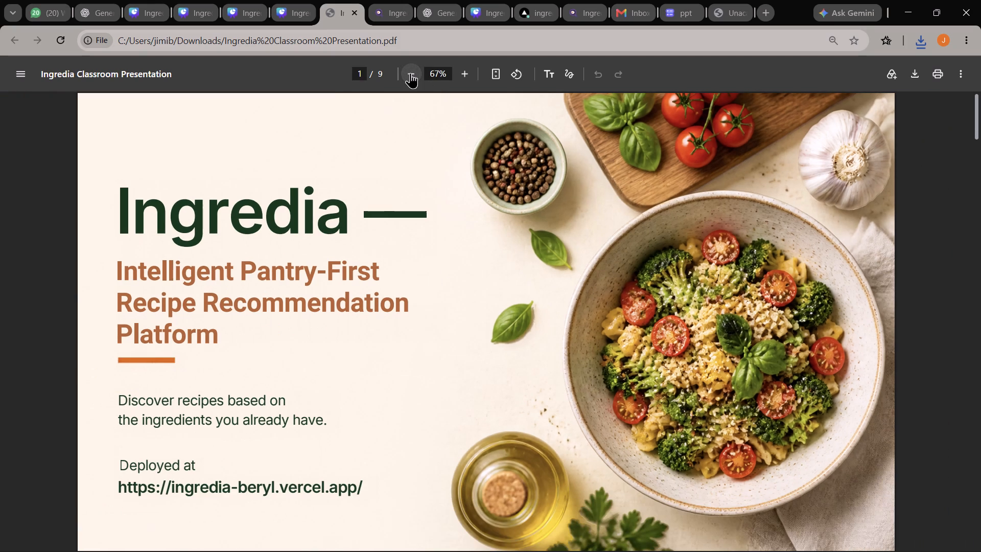
pyautogui.click(412, 76)
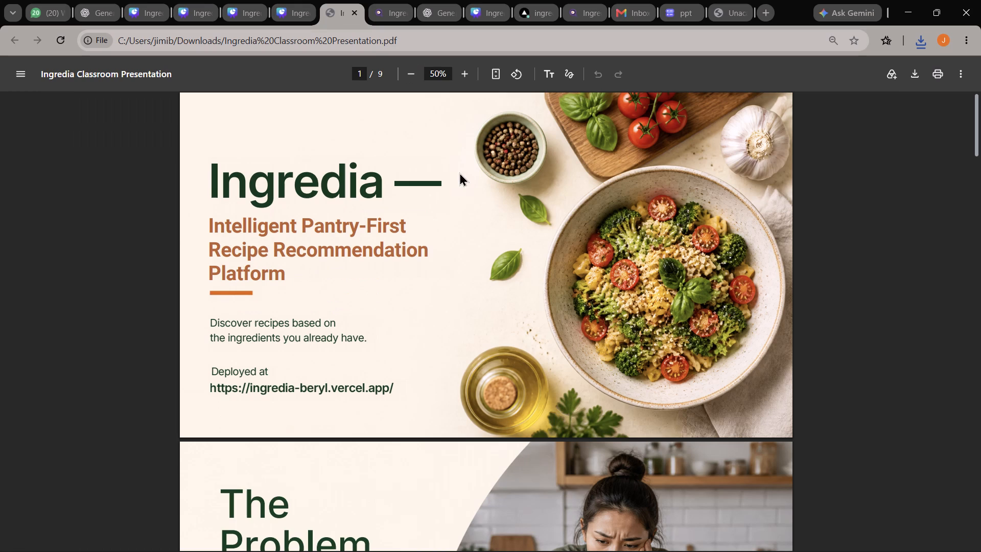
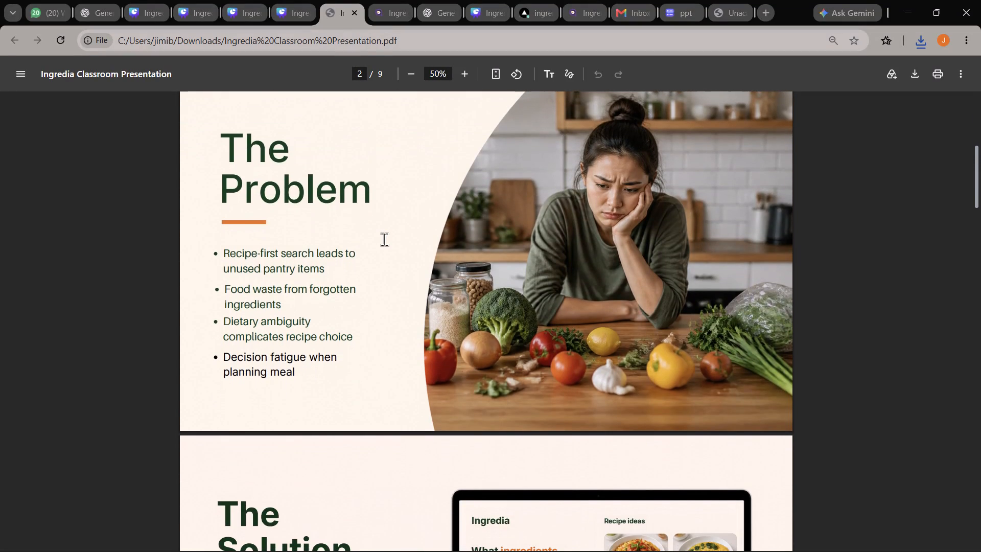
# Review the Problem and The Solution slides in the downloaded Ingredia Classroom Presentation PDF.
pyautogui.scroll(-1, 384, 239)
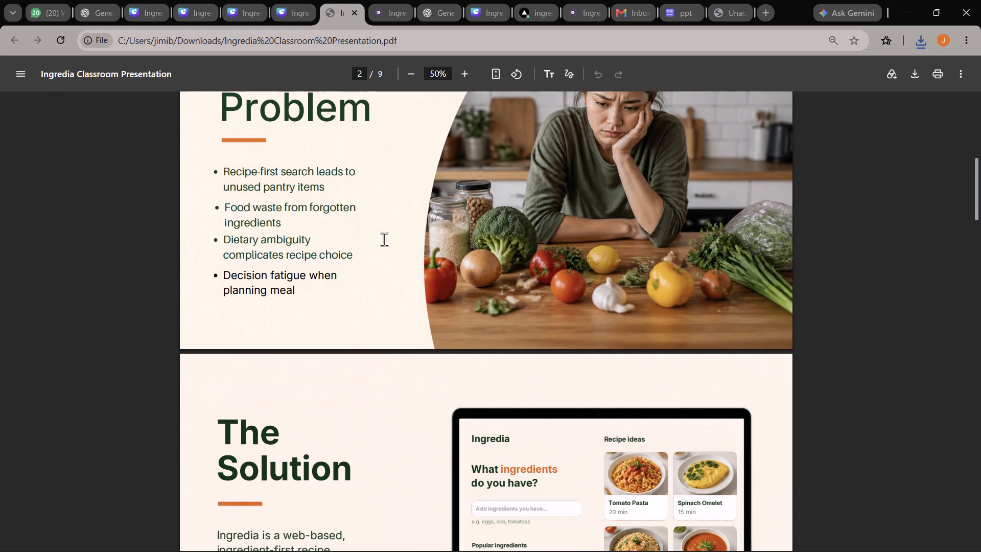
pyautogui.scroll(-2, 384, 239)
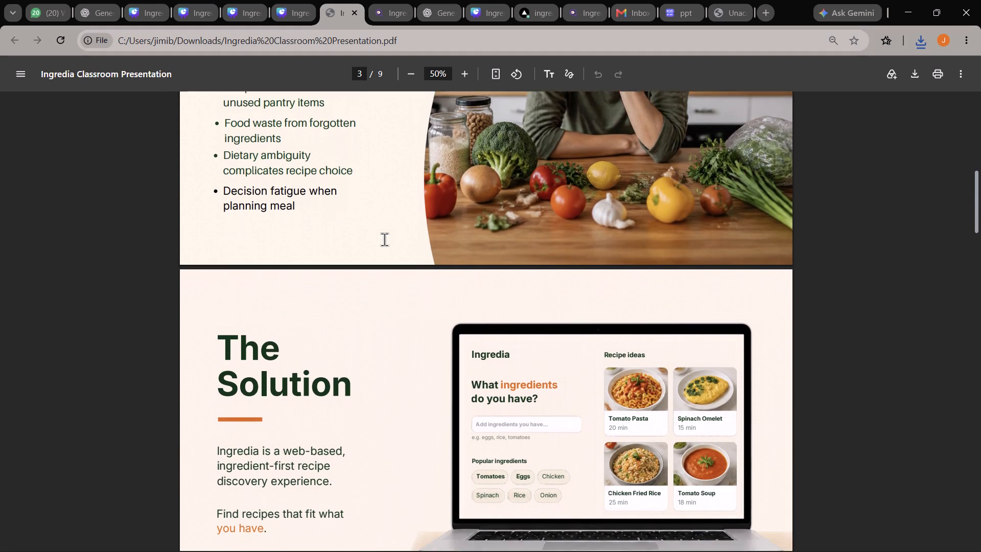
pyautogui.scroll(-2, 384, 239)
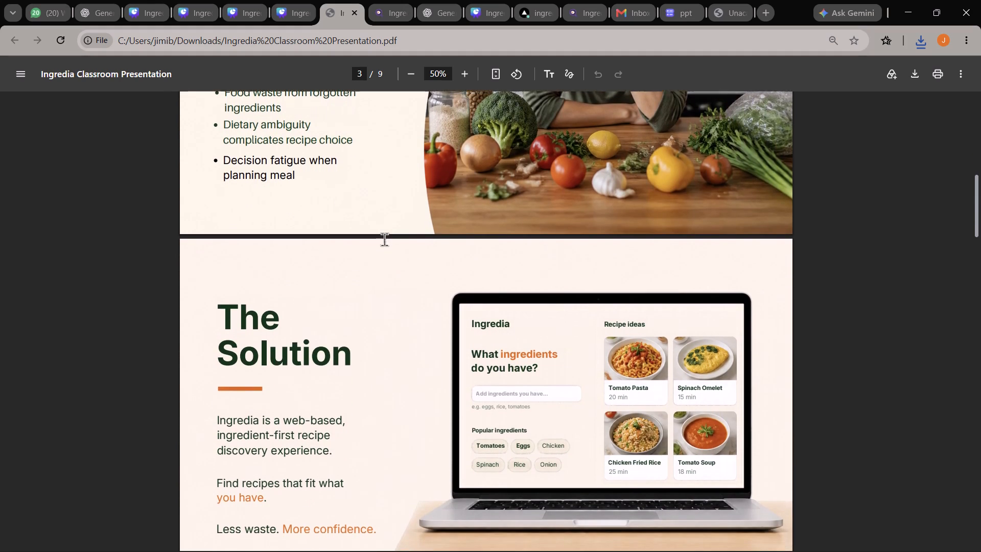
pyautogui.scroll(-2, 384, 239)
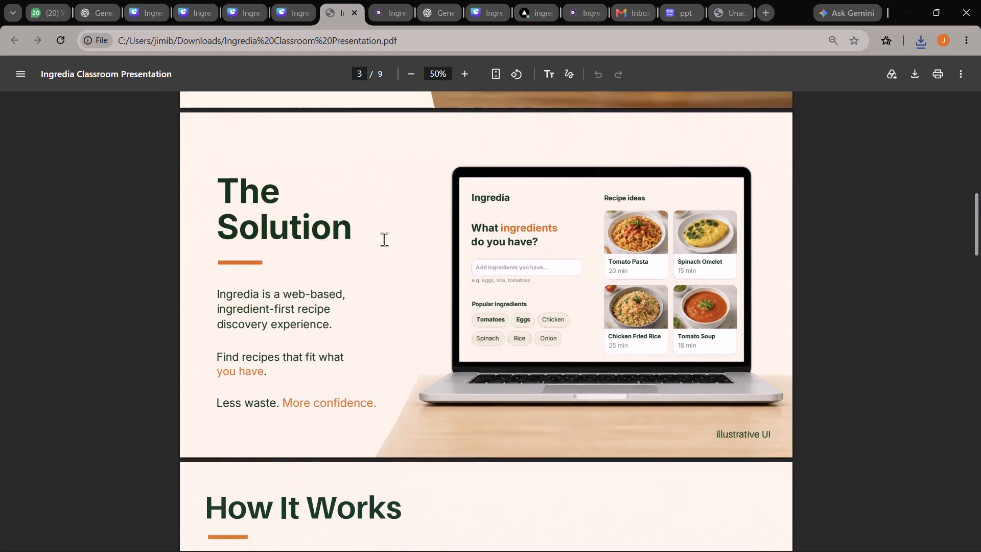
pyautogui.scroll(-2, 384, 239)
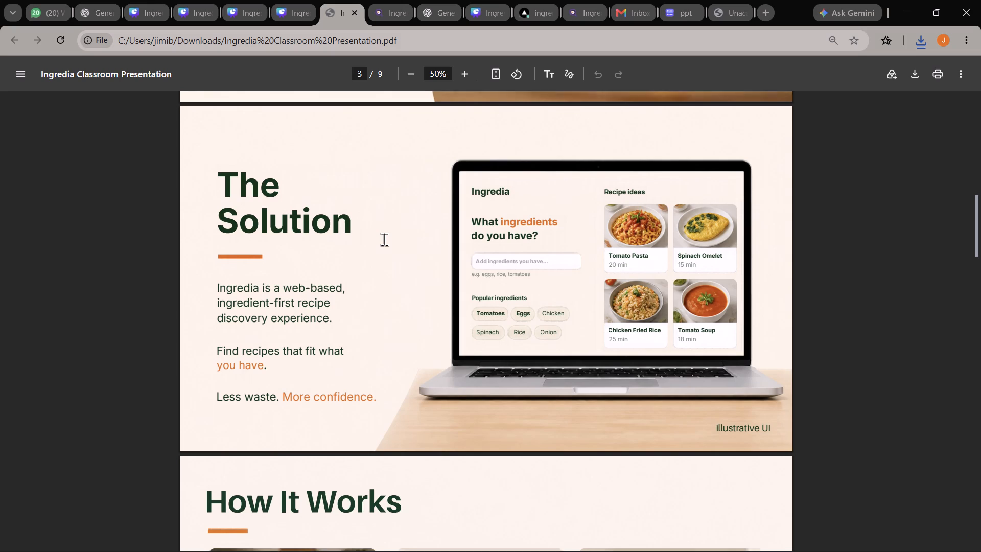
pyautogui.scroll(-1, 384, 239)
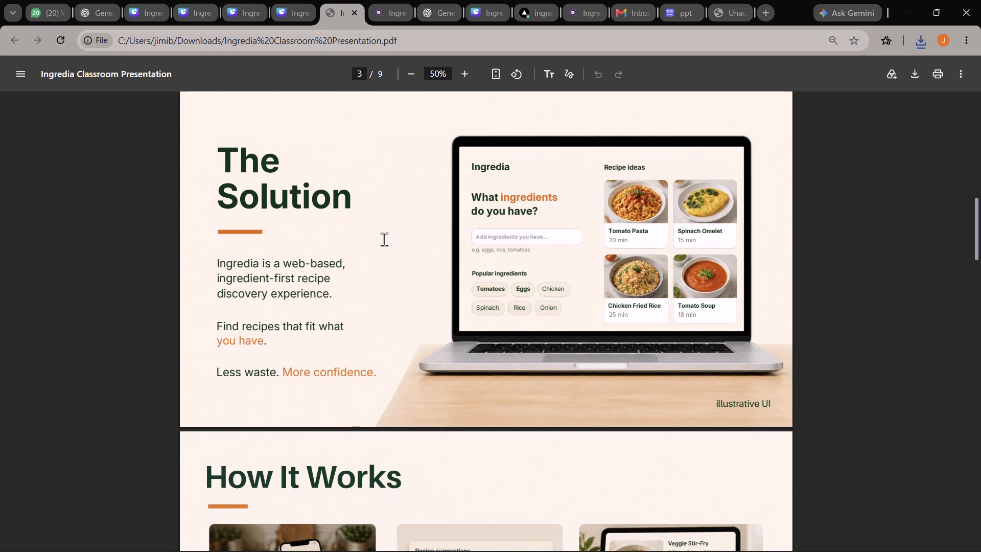
pyautogui.scroll(-1, 384, 239)
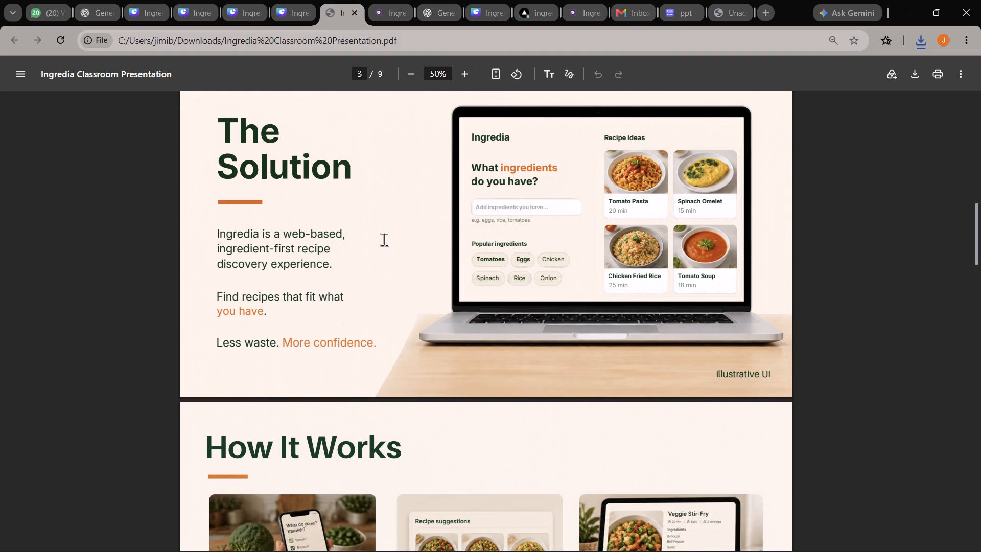
pyautogui.scroll(-2, 384, 239)
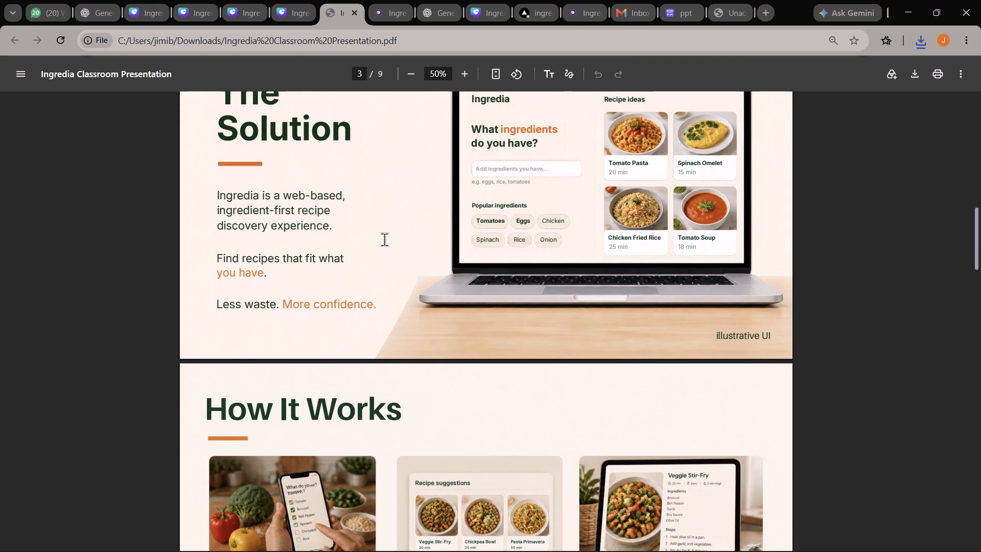
pyautogui.scroll(-5, 384, 239)
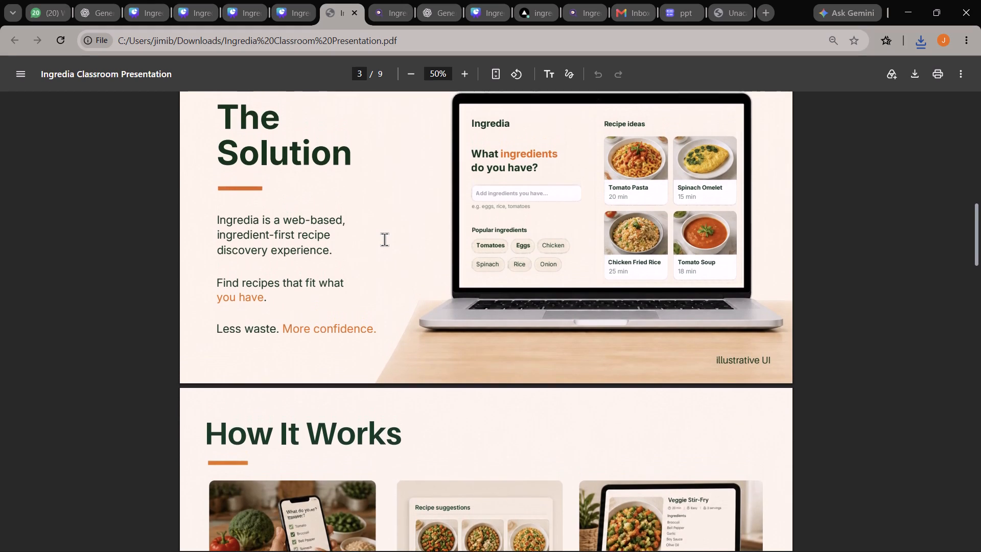
# Review the How It Works slide with its three-step illustrated flow in the PDF.
pyautogui.scroll(-2, 384, 239)
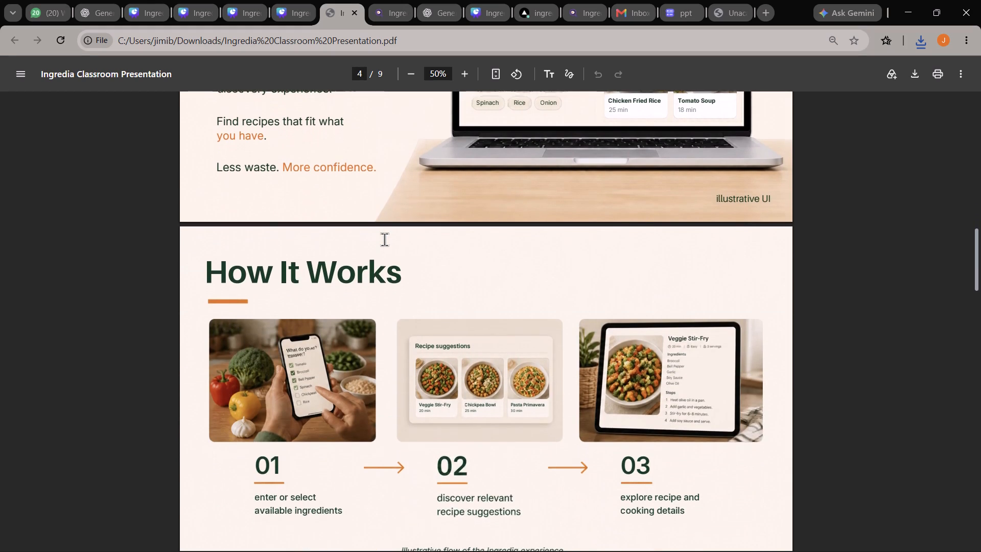
pyautogui.scroll(-2, 384, 239)
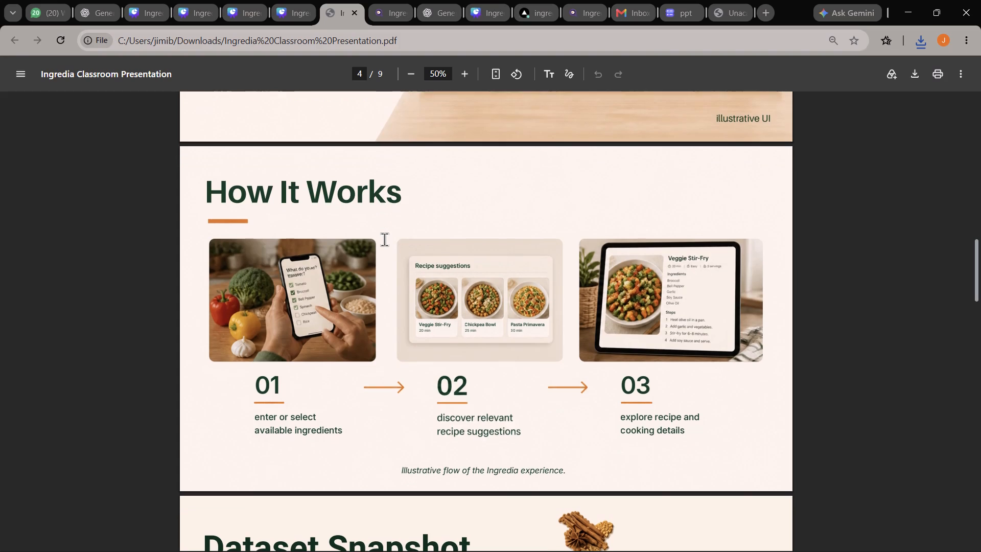
pyautogui.scroll(-2, 384, 239)
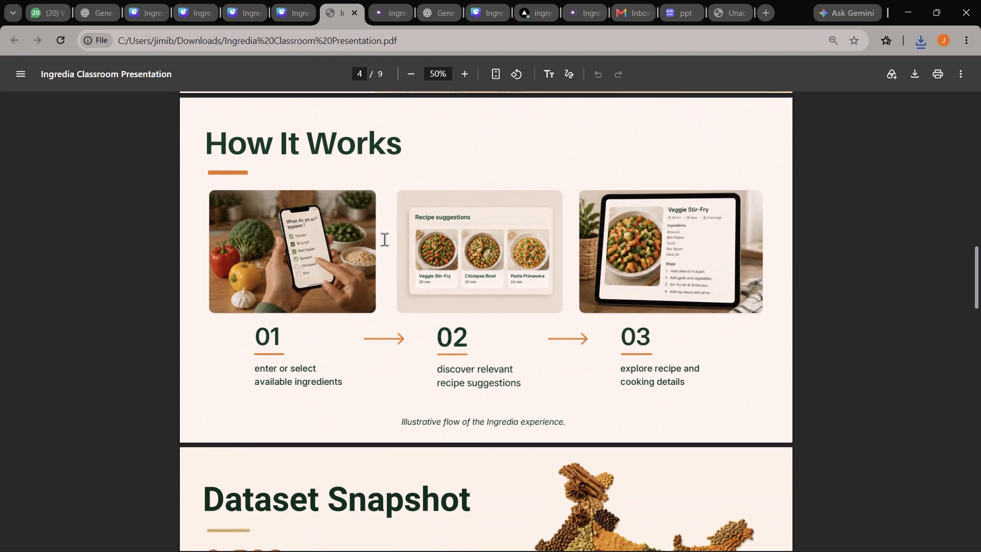
pyautogui.scroll(-4, 384, 239)
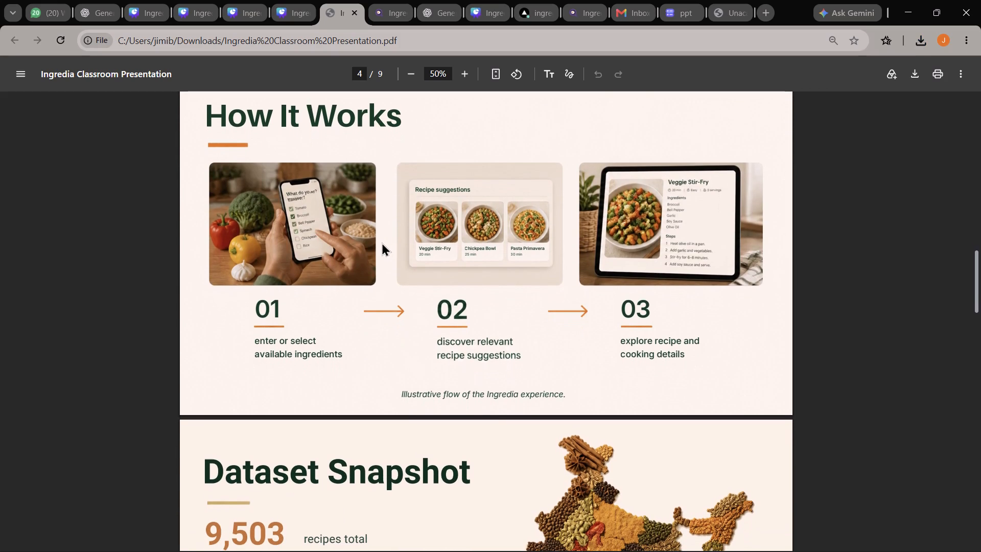
# Review the Dataset Snapshot and How the System Works slides in the PDF.
pyautogui.scroll(-2, 382, 242)
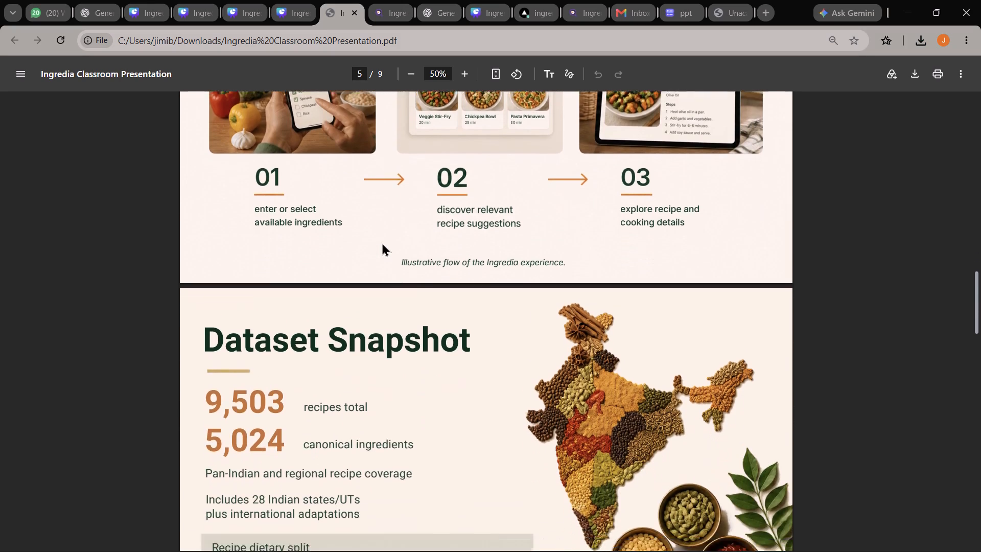
pyautogui.scroll(-1, 382, 242)
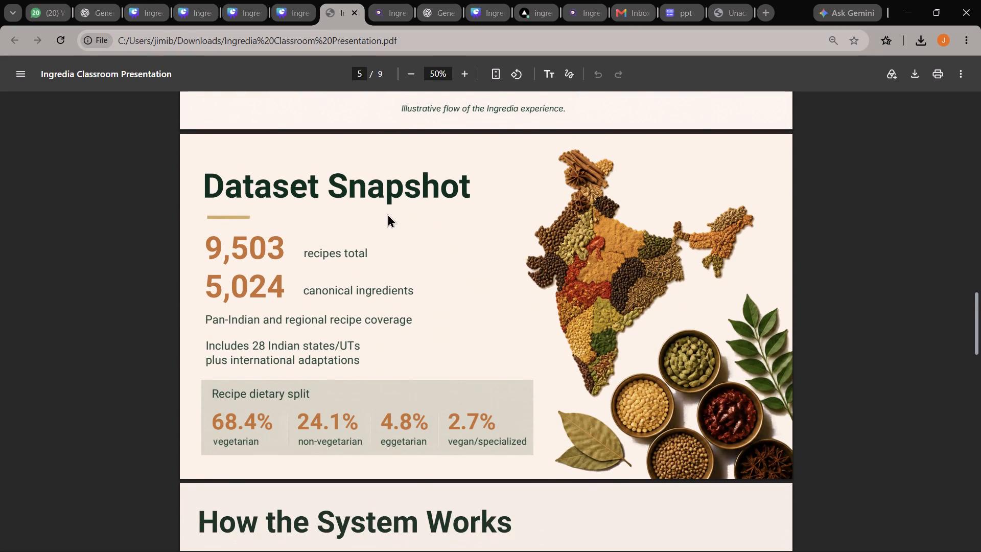
pyautogui.scroll(-1, 445, 328)
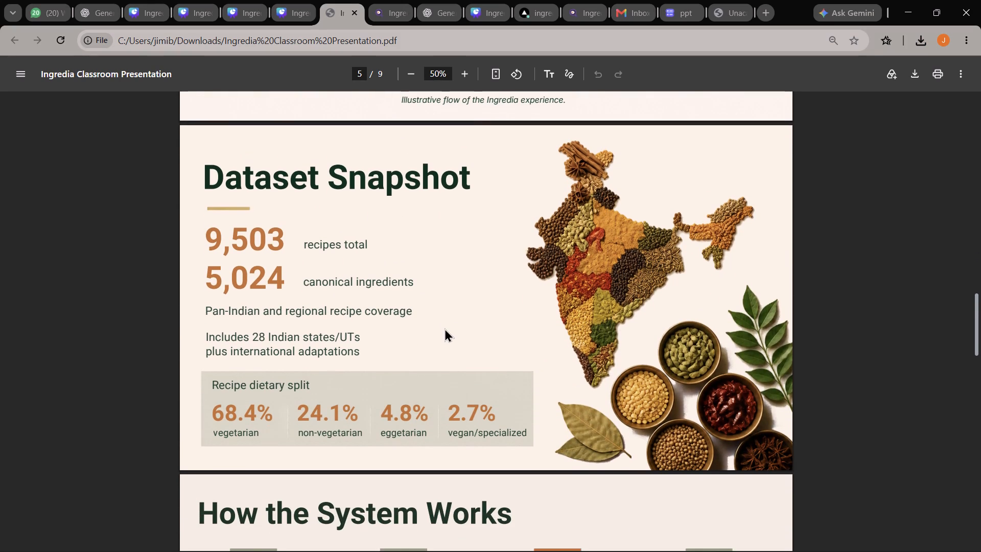
pyautogui.scroll(-3, 445, 328)
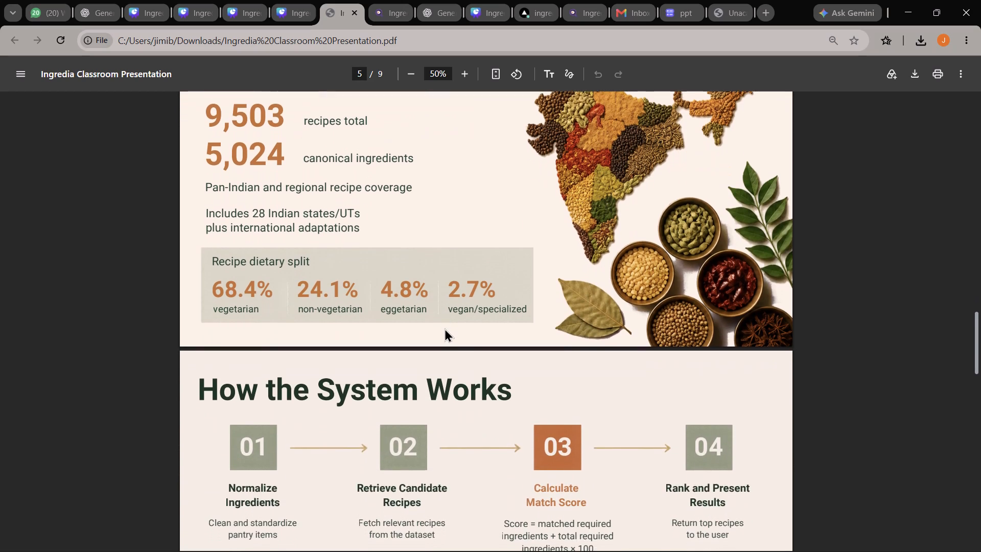
pyautogui.scroll(-3, 445, 328)
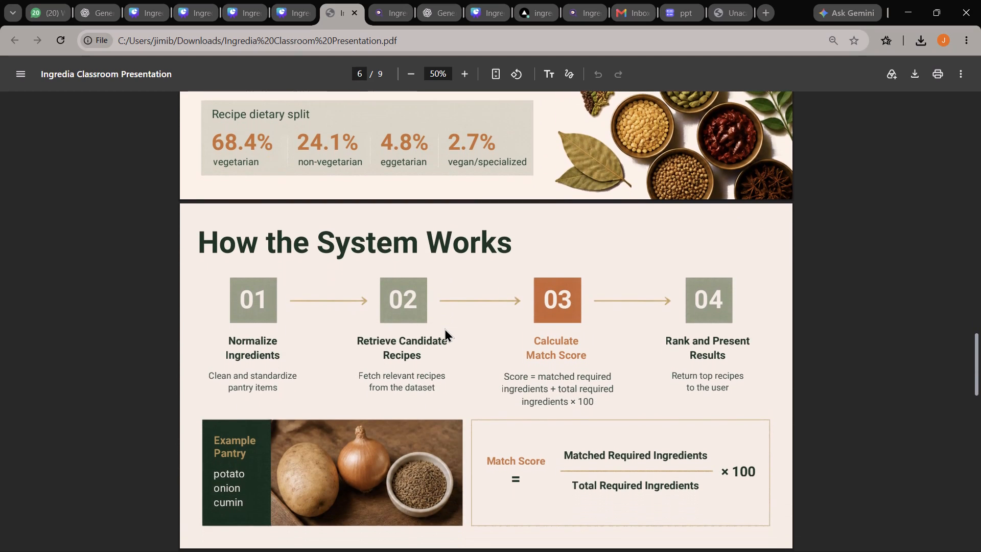
pyautogui.scroll(-2, 445, 328)
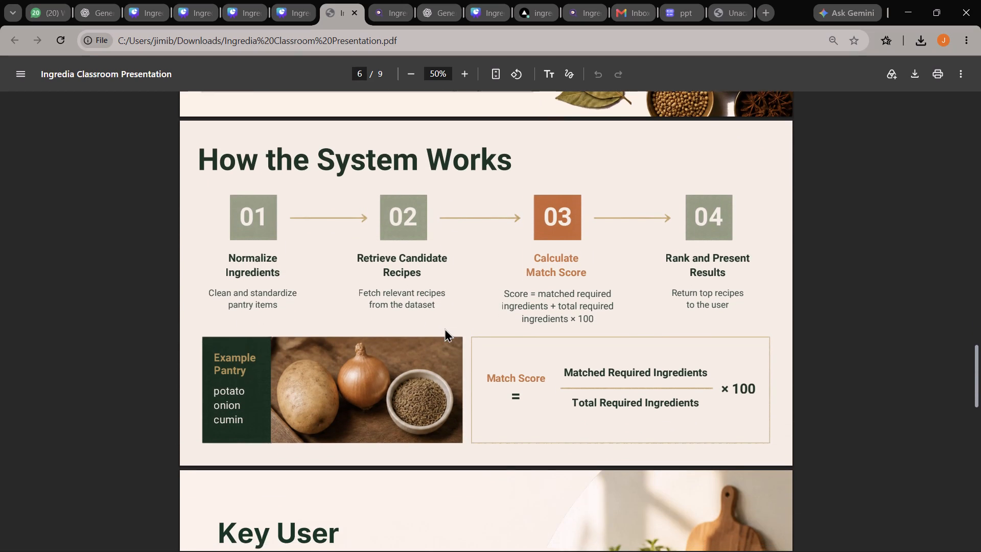
# Read the Key User Experience Highlights slide in the PDF.
pyautogui.scroll(-4, 445, 328)
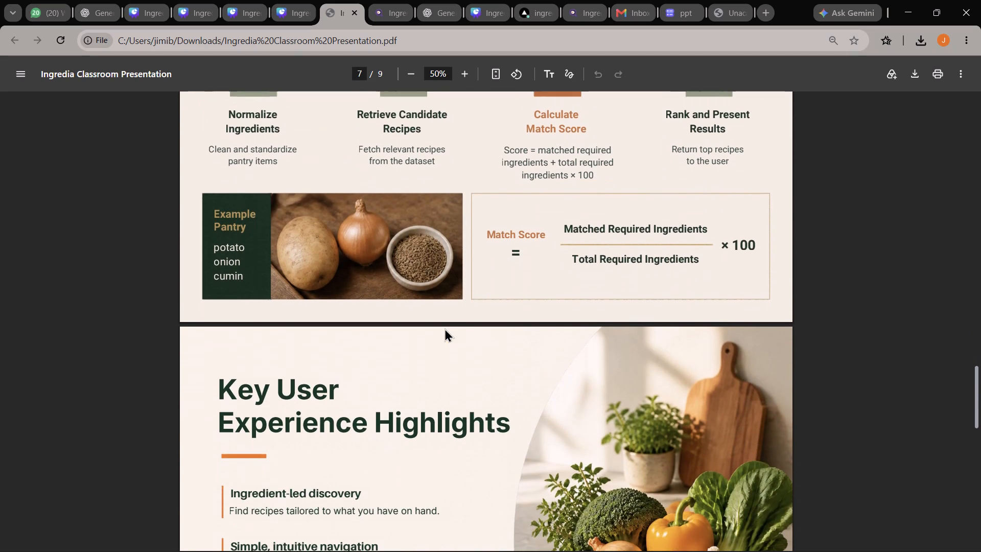
pyautogui.scroll(-2, 445, 328)
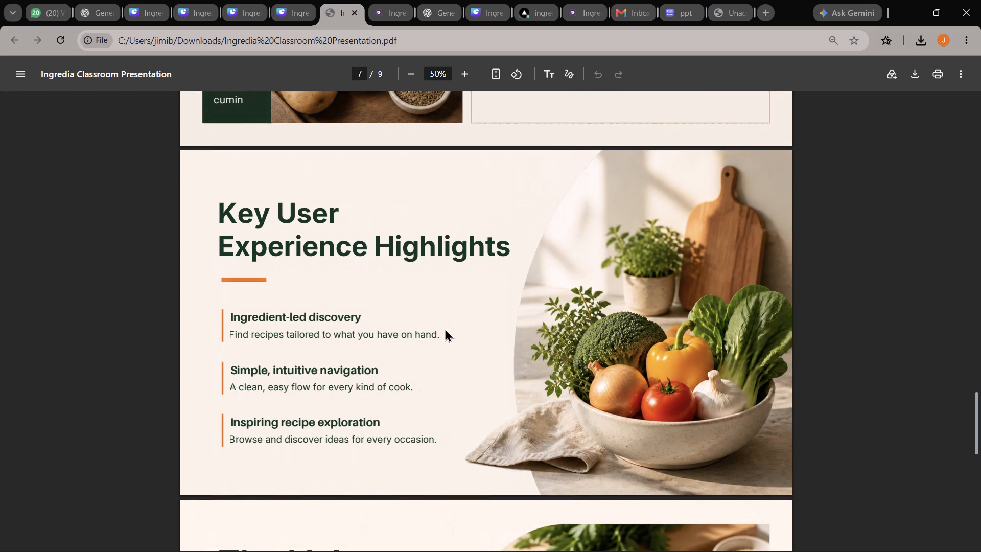
pyautogui.scroll(-3, 445, 328)
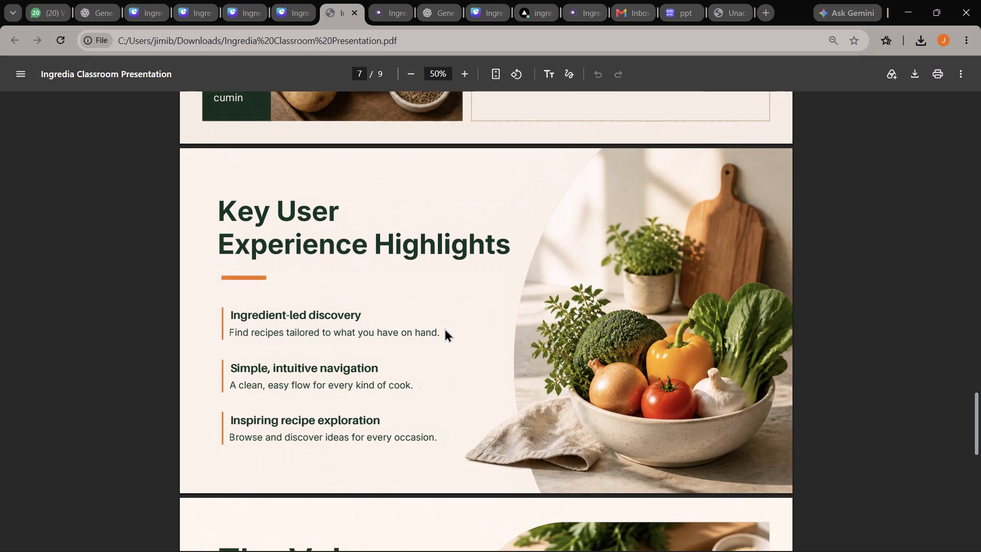
pyautogui.scroll(-7, 445, 328)
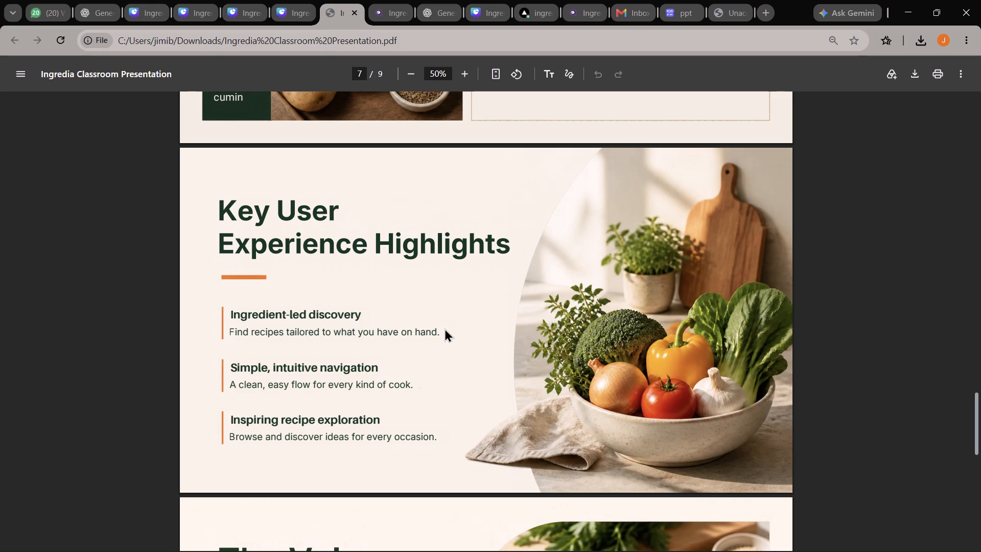
pyautogui.scroll(-5, 445, 328)
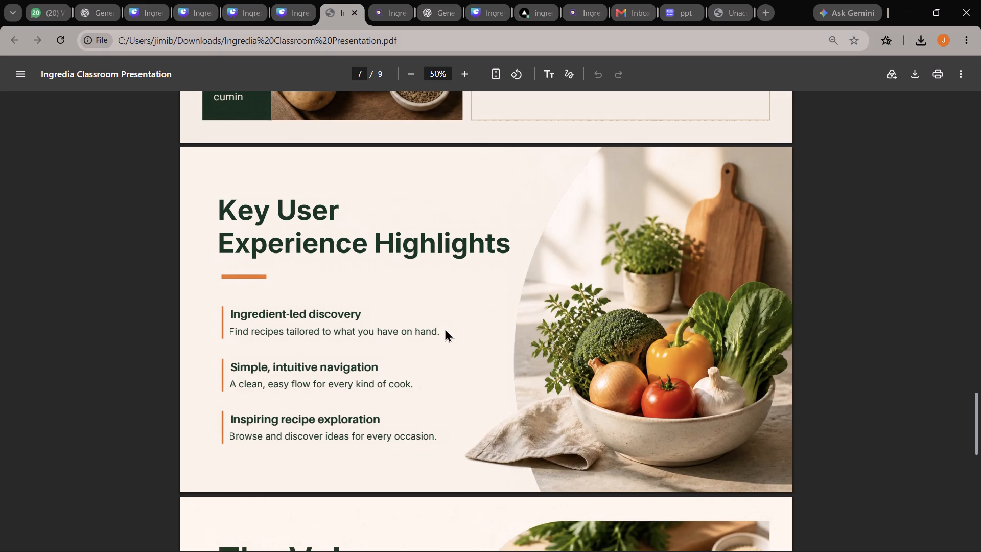
pyautogui.scroll(-3, 445, 328)
# Examine the Key User Experience Highlights slide and the top of The Value of Ingredia slide in the PDF.
pyautogui.scroll(-3, 445, 328)
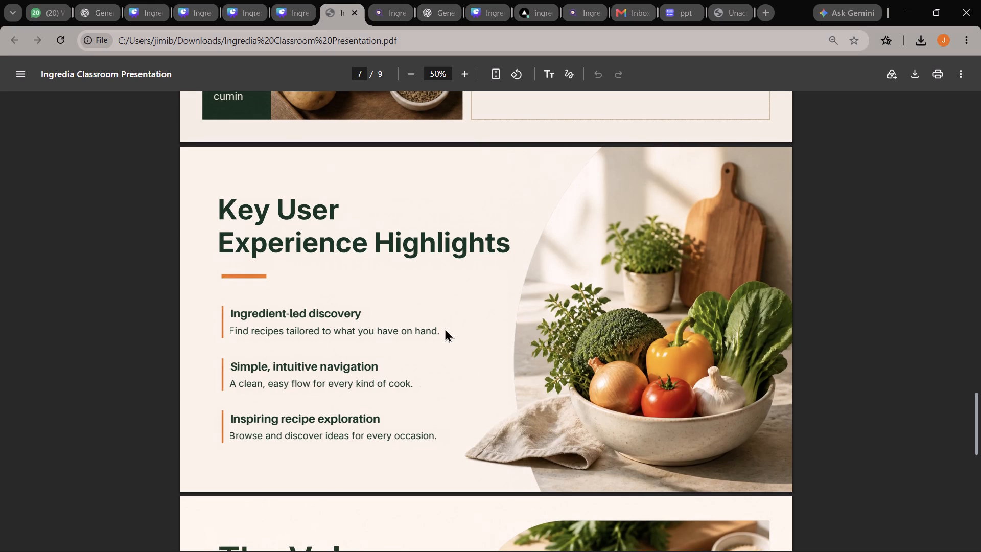
pyautogui.scroll(-5, 445, 328)
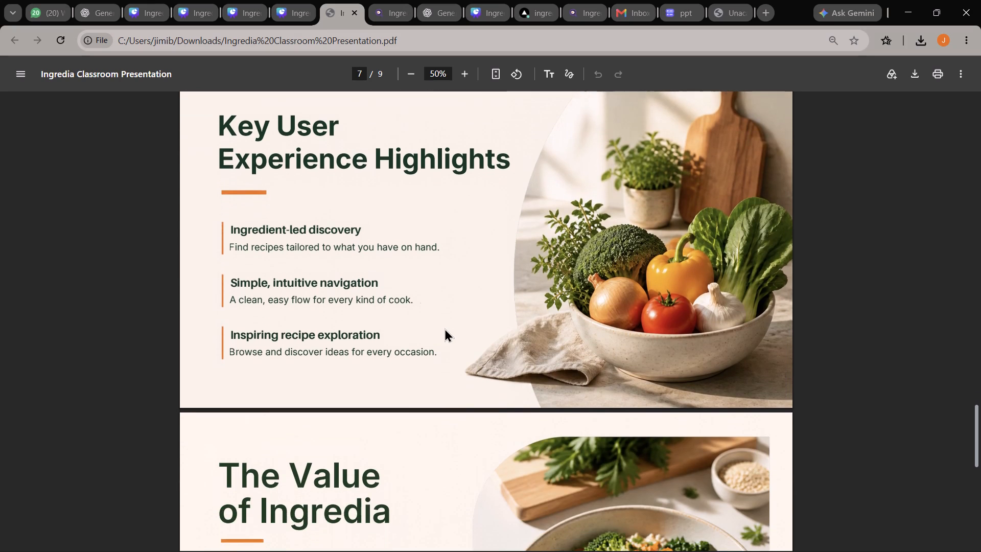
pyautogui.scroll(-1, 445, 328)
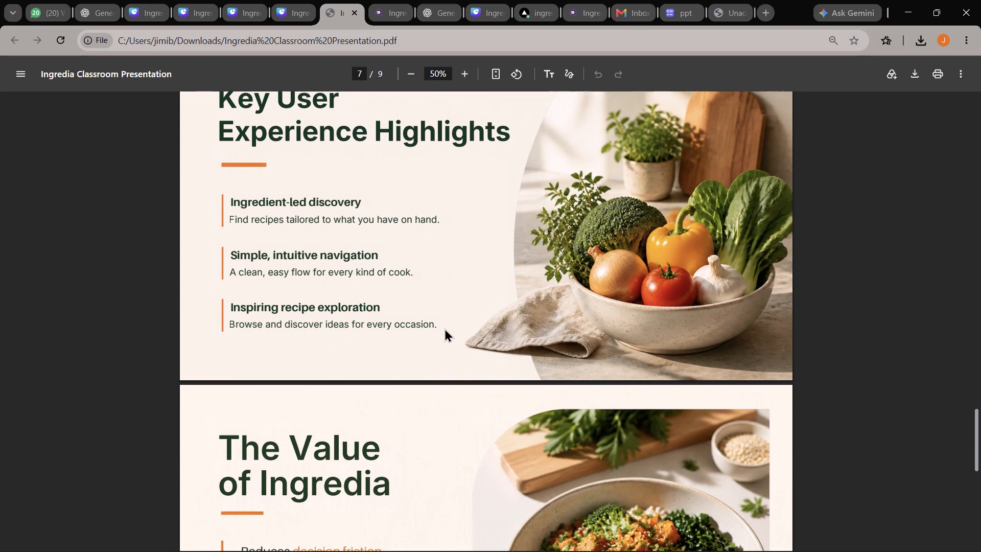
pyautogui.scroll(-2, 445, 328)
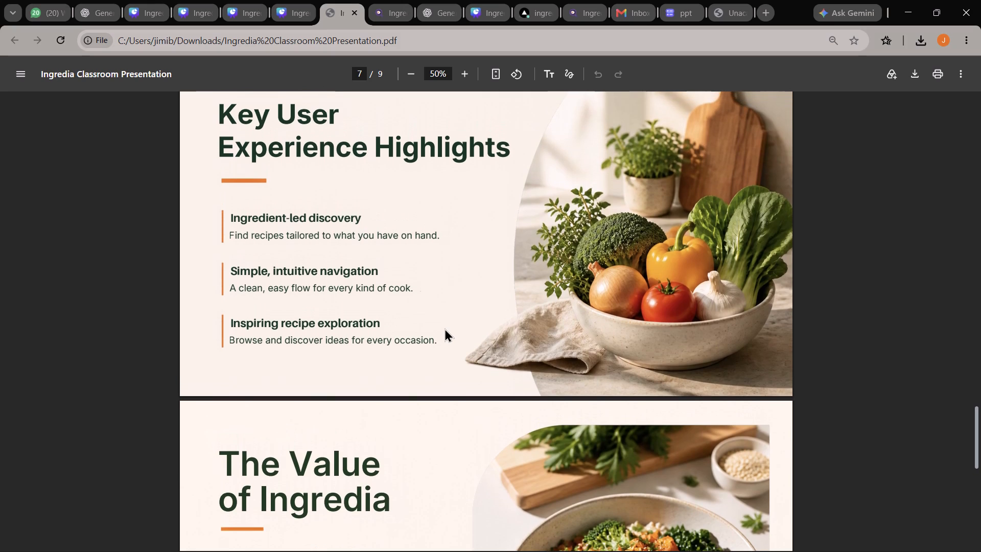
pyautogui.scroll(-1, 445, 328)
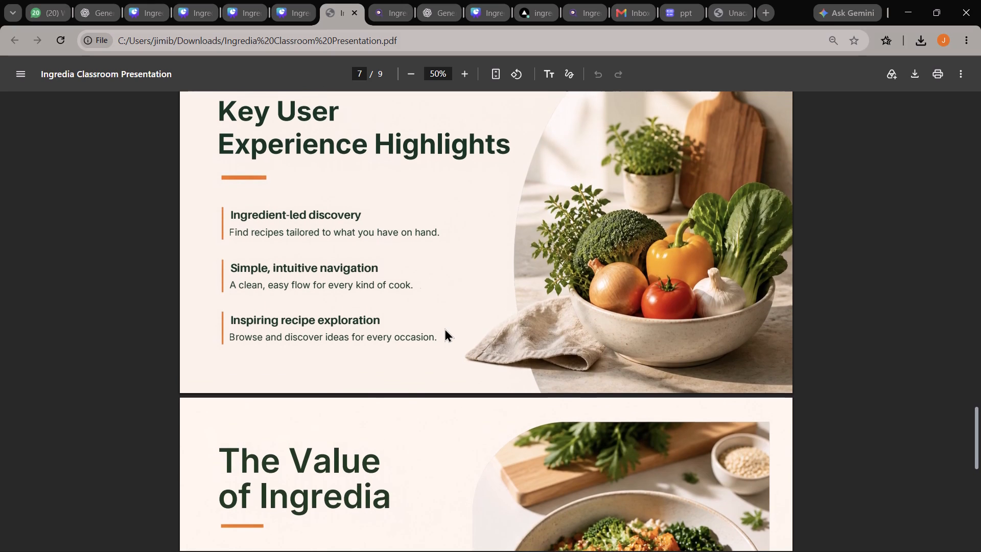
pyautogui.scroll(-3, 445, 328)
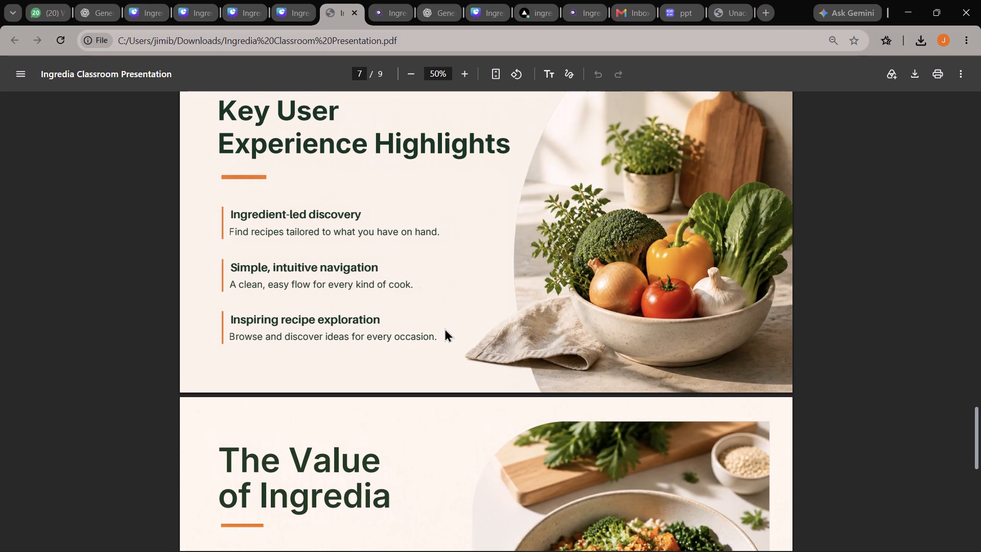
pyautogui.scroll(-1, 445, 328)
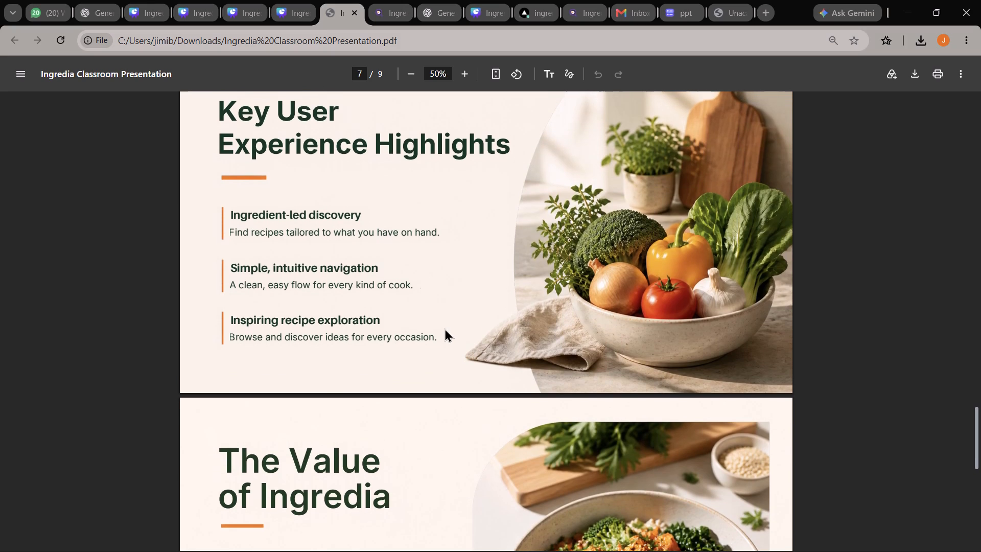
pyautogui.scroll(-1, 445, 328)
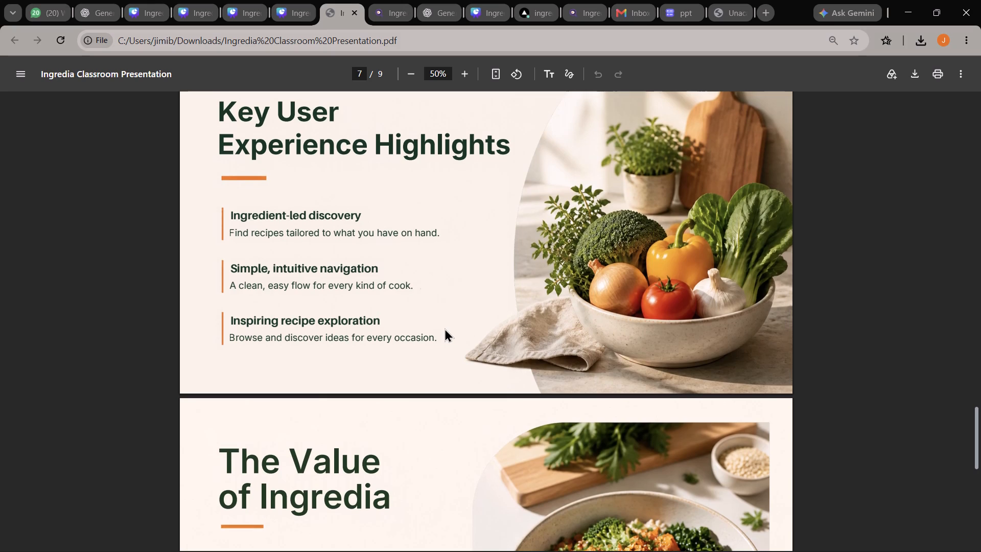
pyautogui.scroll(-3, 445, 328)
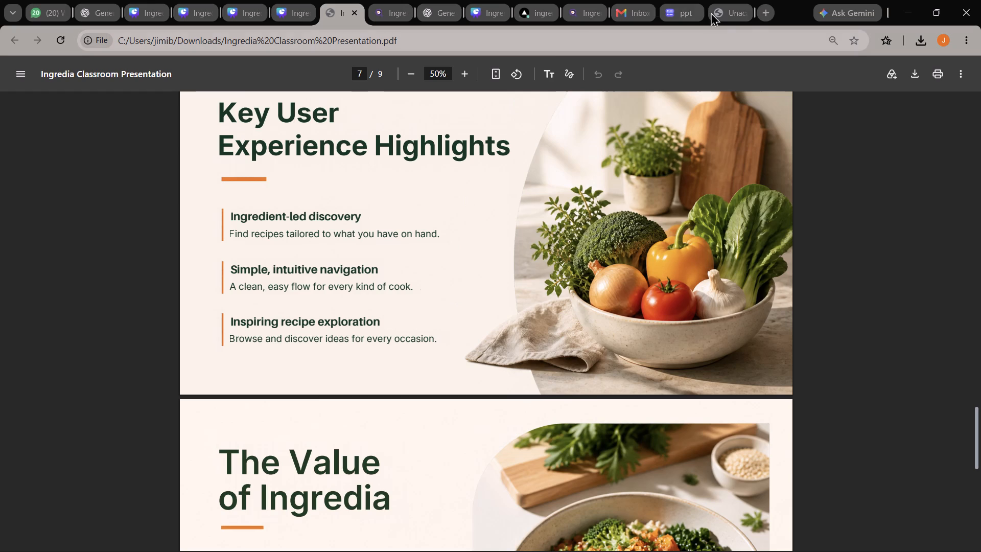
# Search Google Images for Eren Yeager in a new browser tab.
pyautogui.click(769, 8)
pyautogui.write('eren')
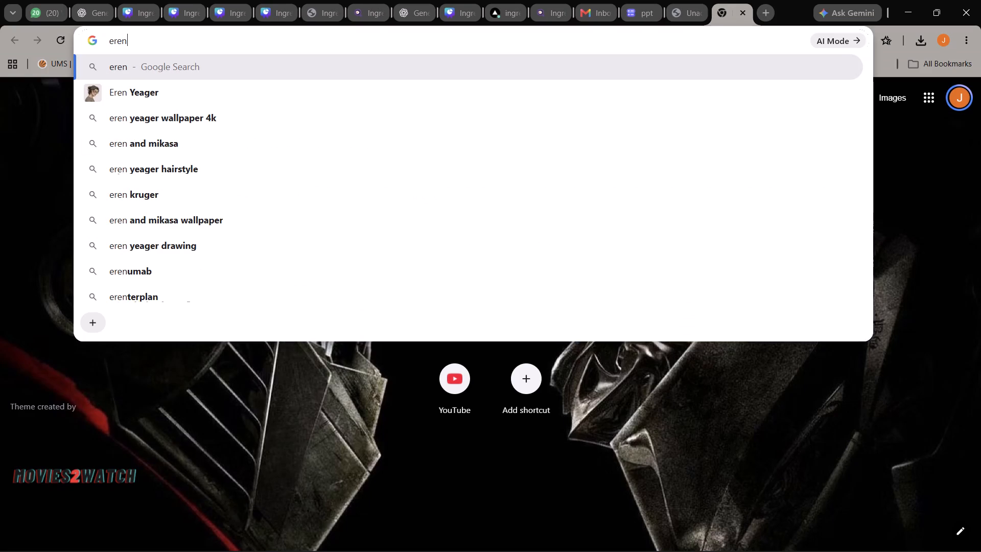
pyautogui.press('Down')
pyautogui.press('Return')
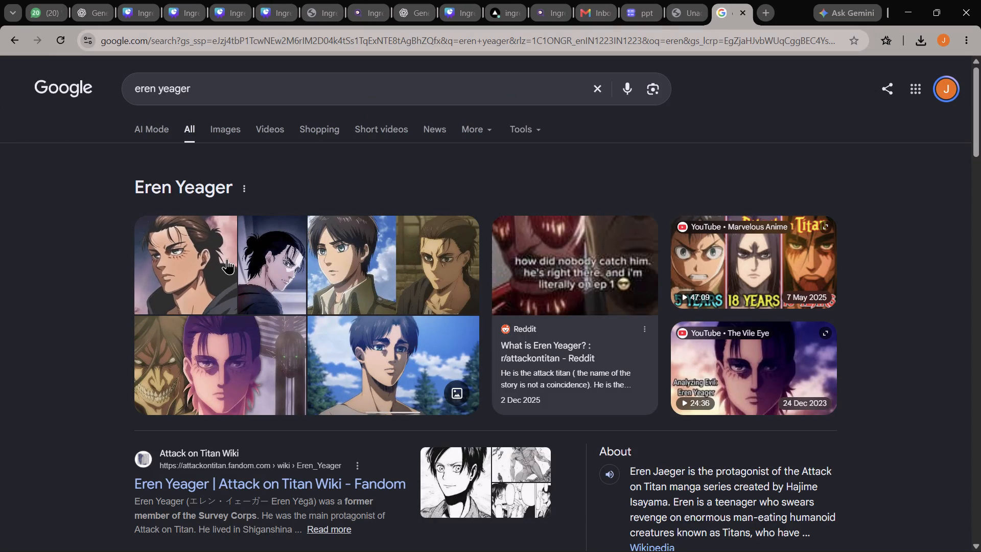
pyautogui.click(224, 120)
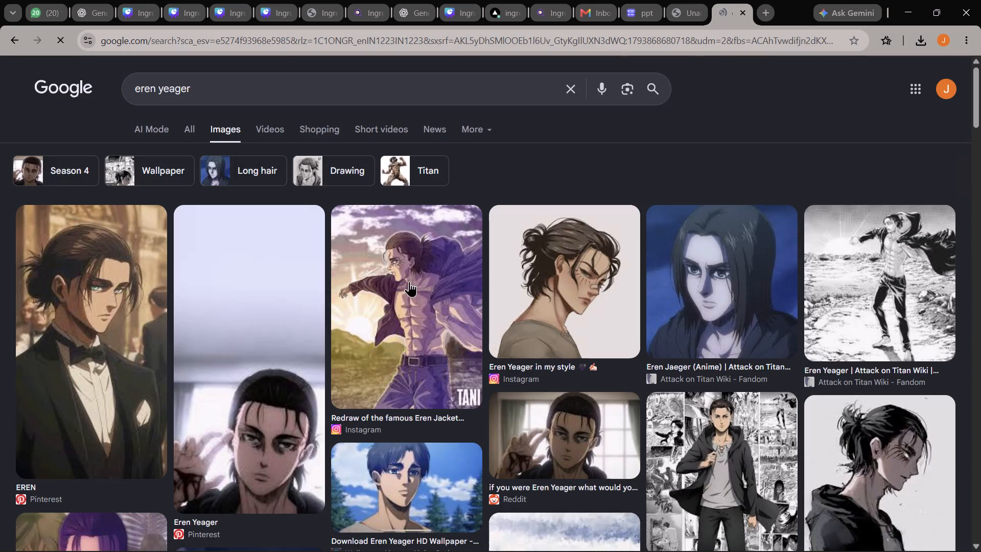
# Browse through the Eren Yeager image results.
pyautogui.scroll(-1, 416, 331)
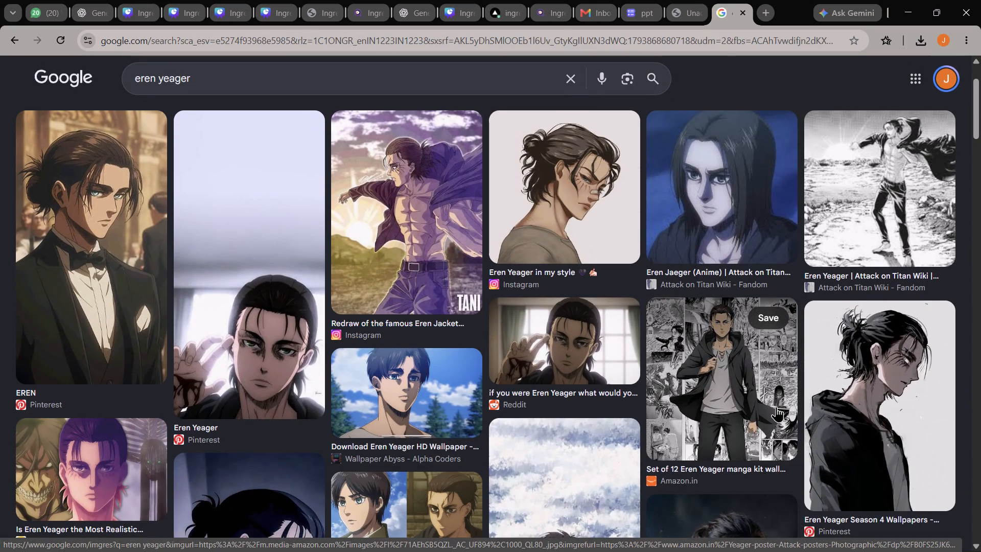
pyautogui.scroll(-2, 364, 387)
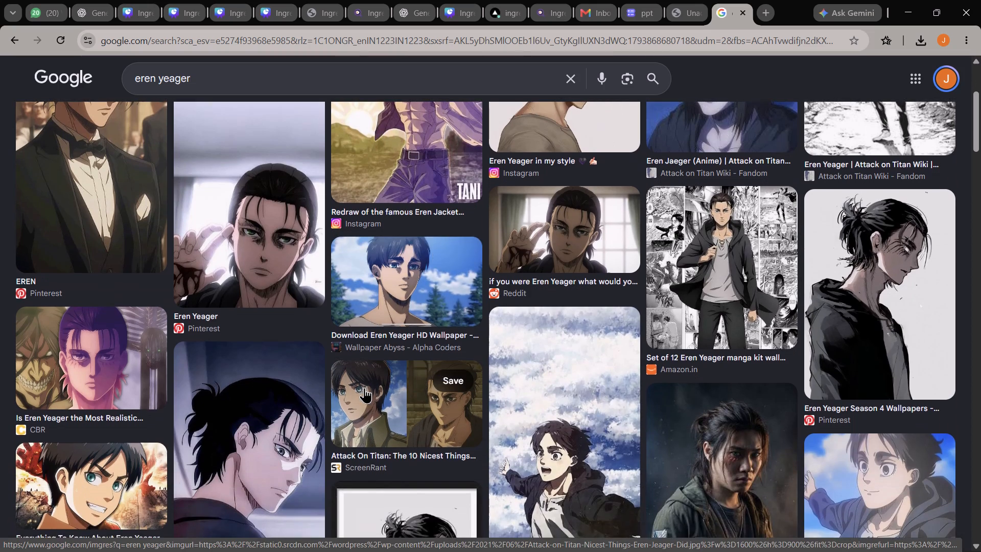
pyautogui.scroll(-1, 364, 387)
pyautogui.scroll(-2, 489, 447)
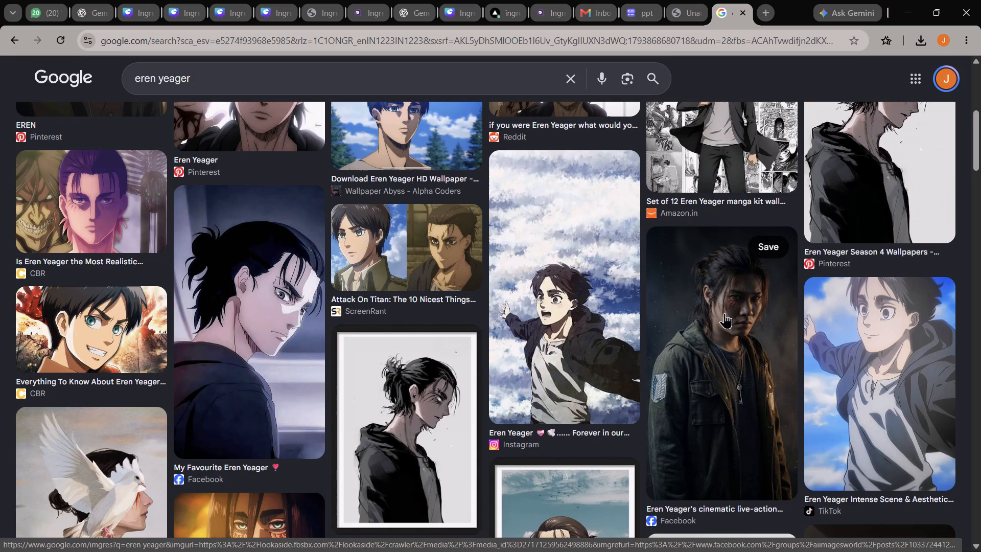
pyautogui.scroll(-1, 740, 361)
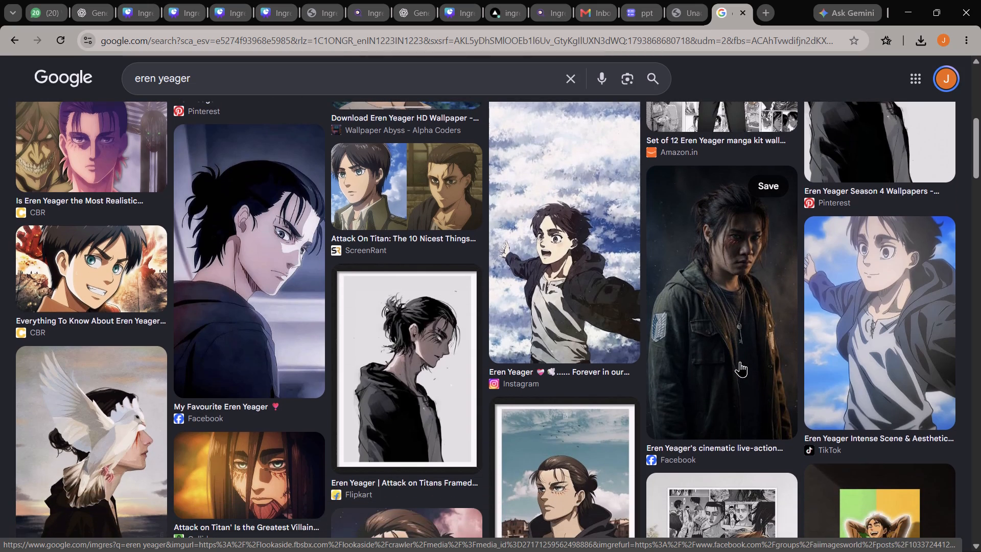
pyautogui.scroll(-1, 740, 361)
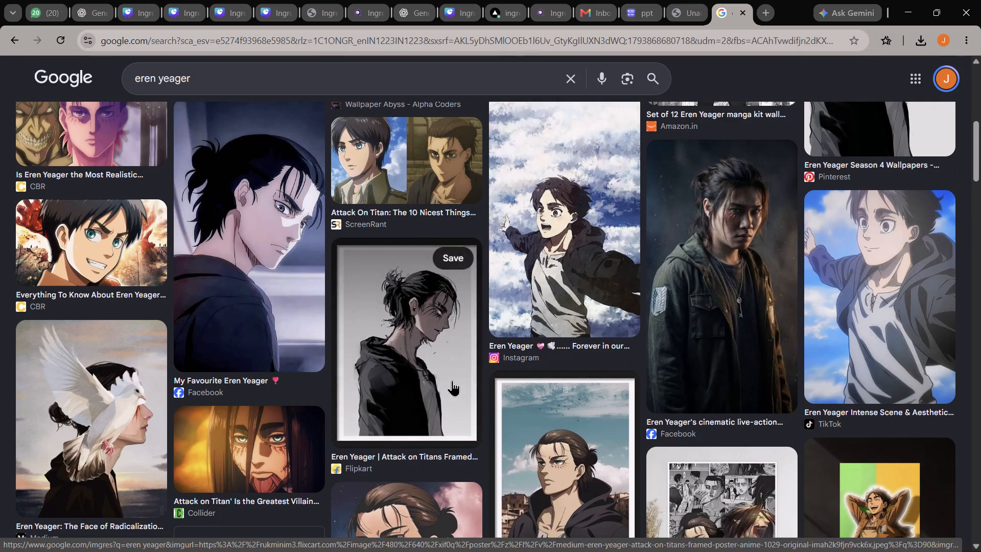
pyautogui.scroll(-2, 452, 380)
pyautogui.scroll(-4, 309, 390)
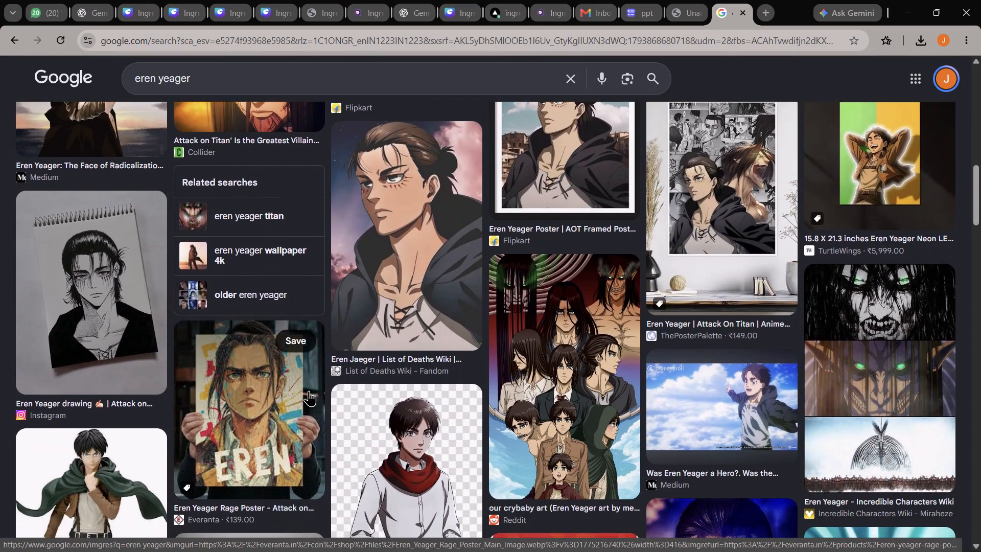
pyautogui.scroll(-5, 309, 390)
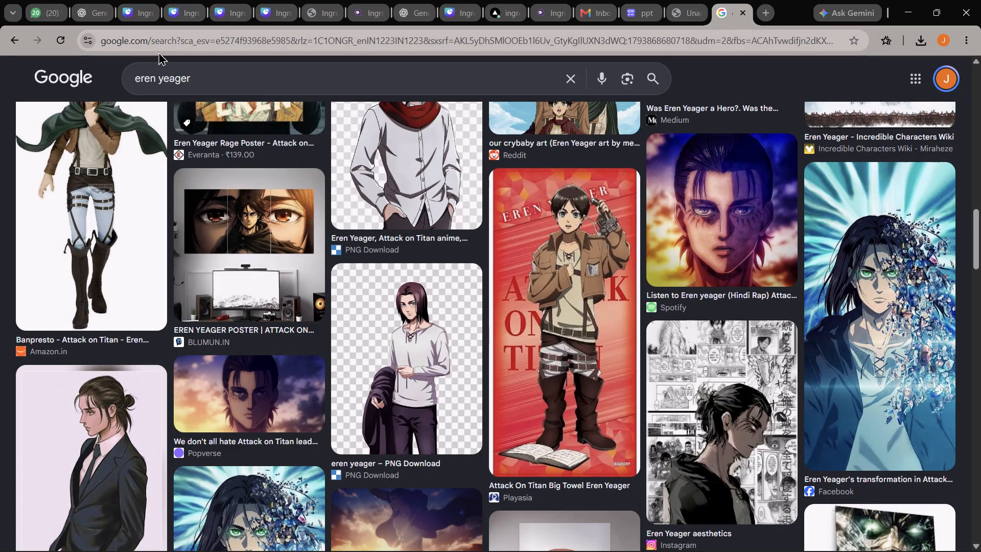
pyautogui.scroll(-4, 528, 340)
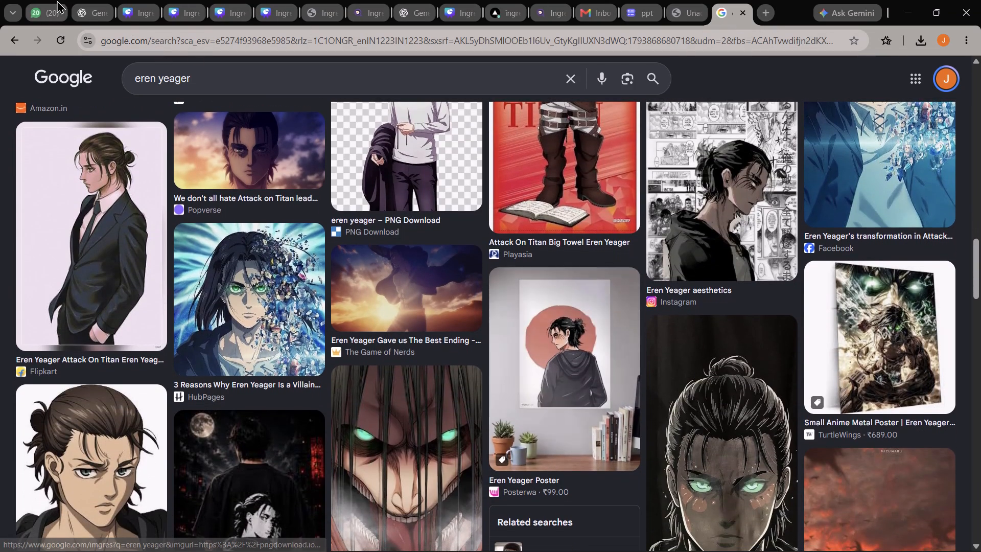
# Return to the Ingredia Classroom Presentation PDF and review The Value of Ingredia and closing recipe-discovery slides, rechecking Key User Experience Highlights.
pyautogui.click(326, 15)
pyautogui.scroll(-4, 482, 396)
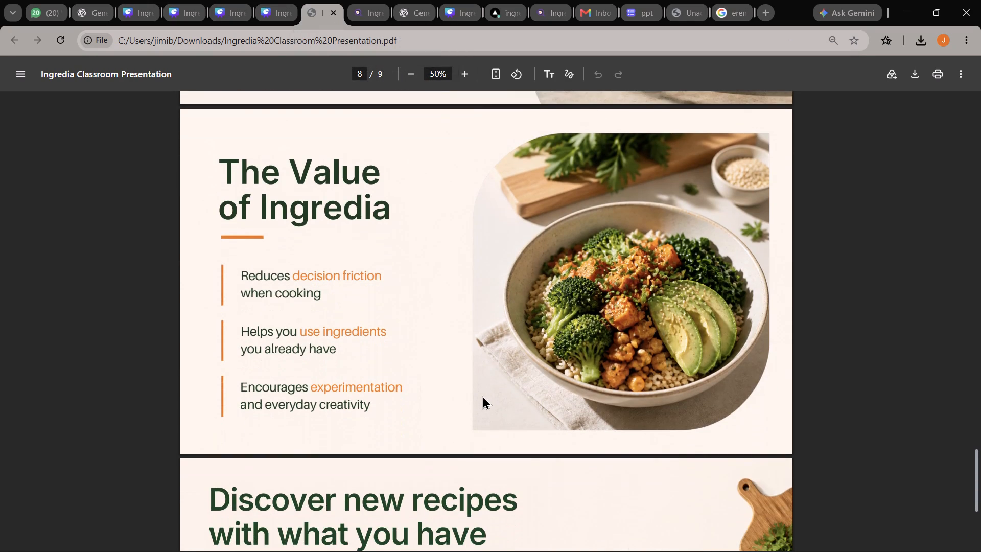
pyautogui.scroll(-2, 482, 396)
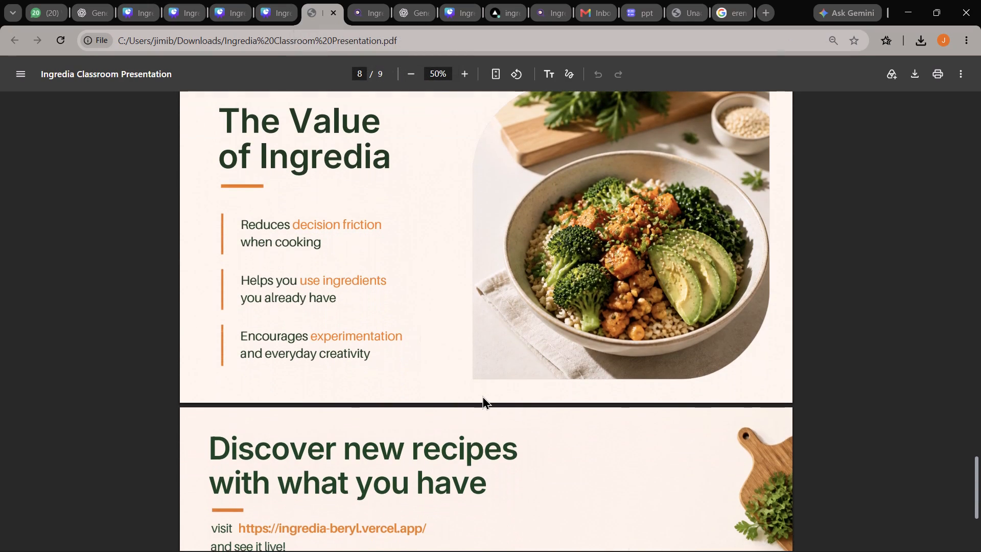
pyautogui.scroll(-2, 482, 396)
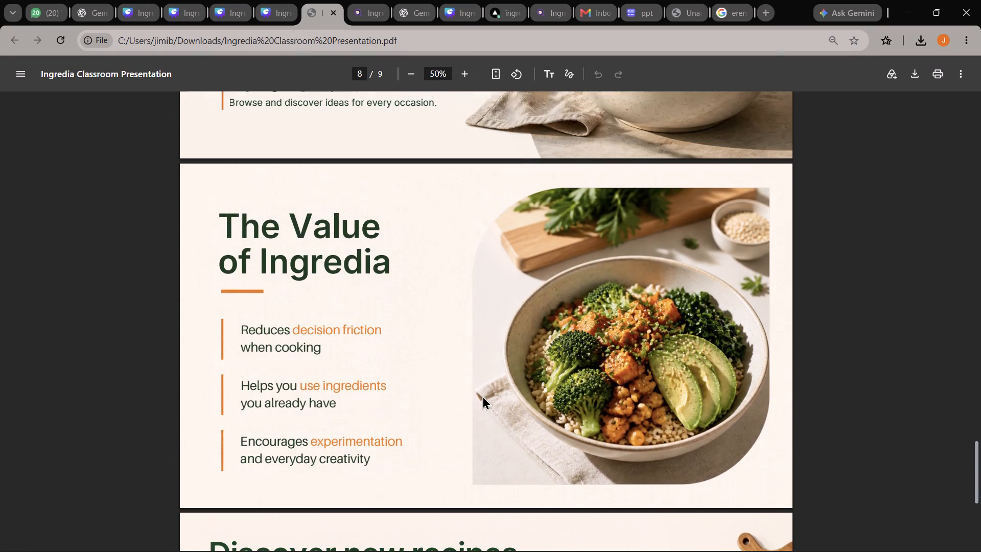
pyautogui.scroll(-2, 482, 396)
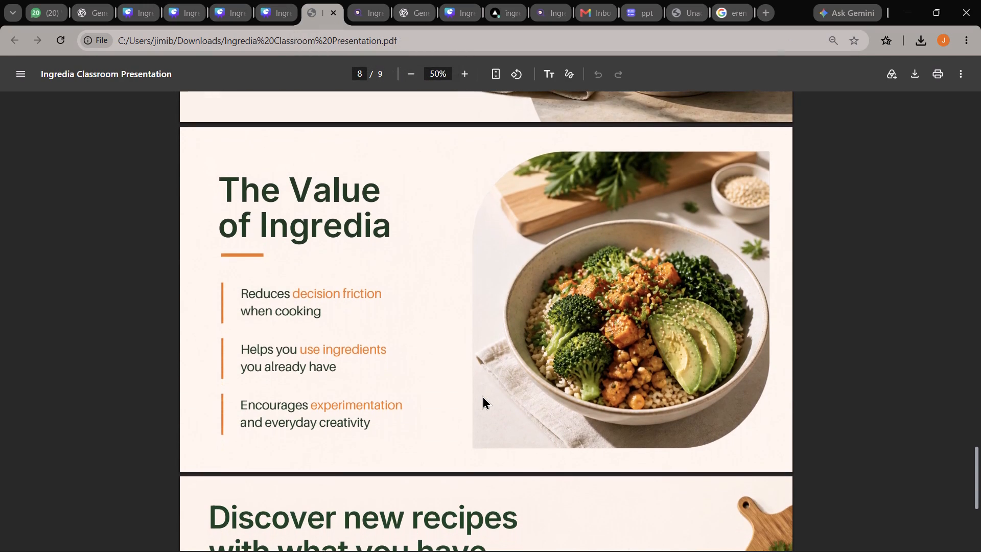
pyautogui.scroll(-4, 482, 396)
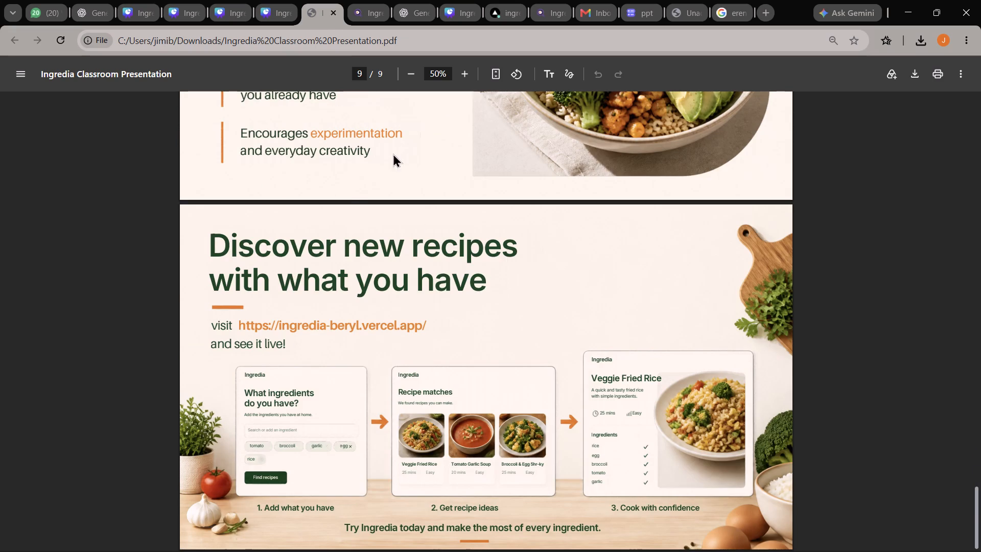
pyautogui.scroll(5, 354, 210)
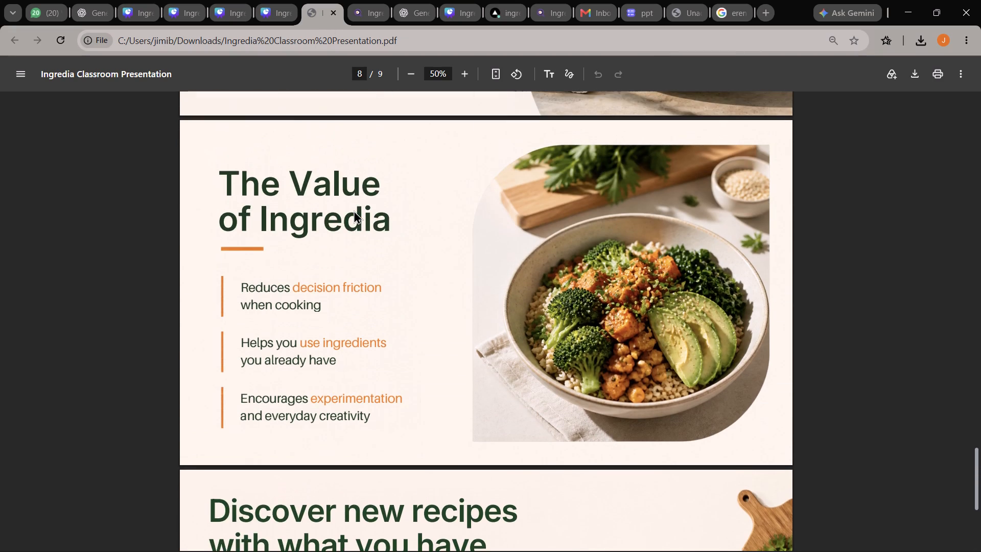
pyautogui.scroll(6, 354, 210)
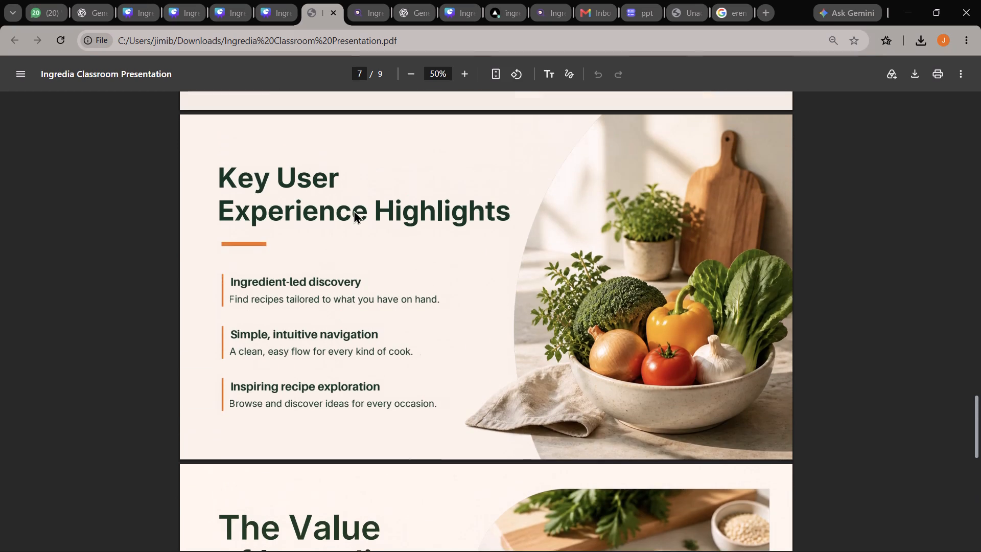
pyautogui.scroll(2, 354, 210)
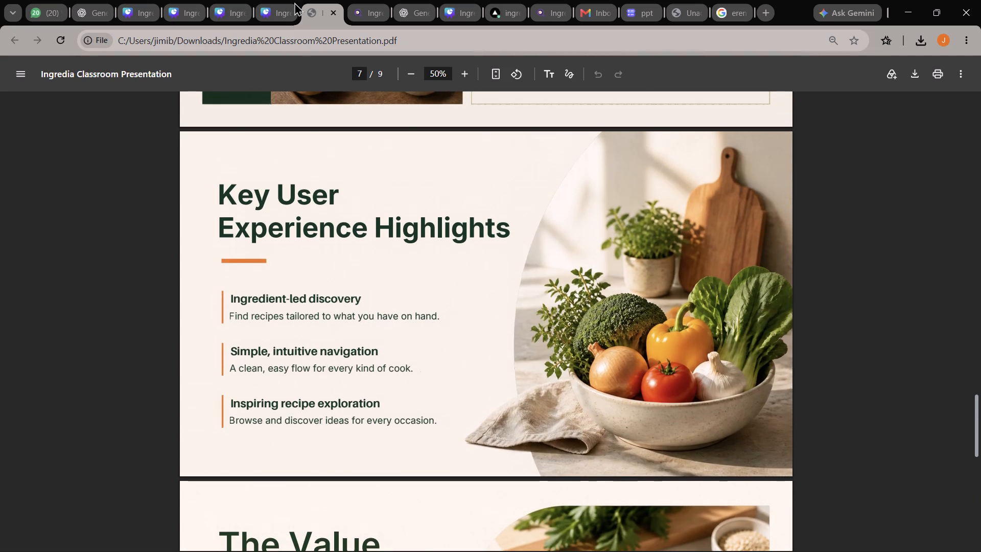
# Switch to the Ingredia Classroom Presentation in Canva and go to the How the System Works slide.
pyautogui.click(268, 11)
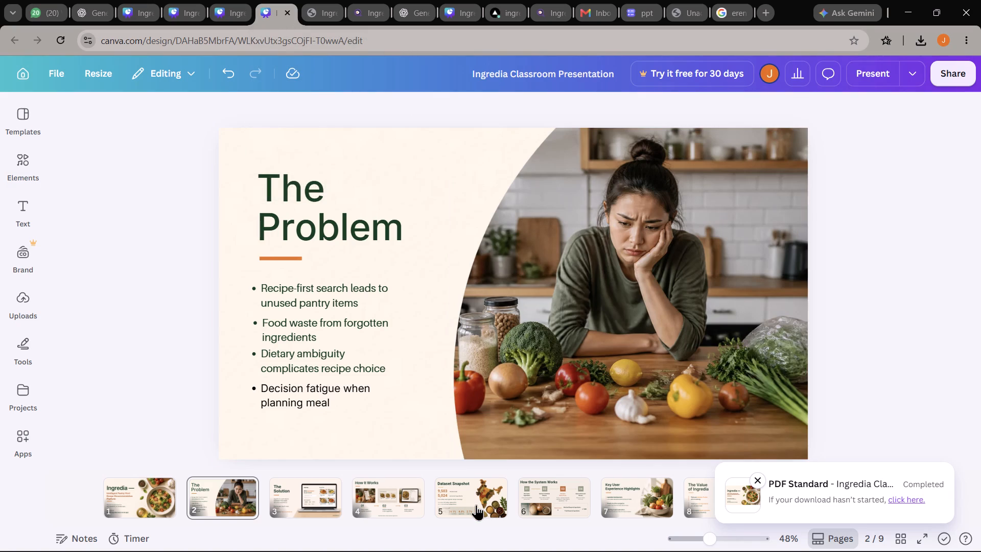
pyautogui.click(476, 504)
pyautogui.press('Right')
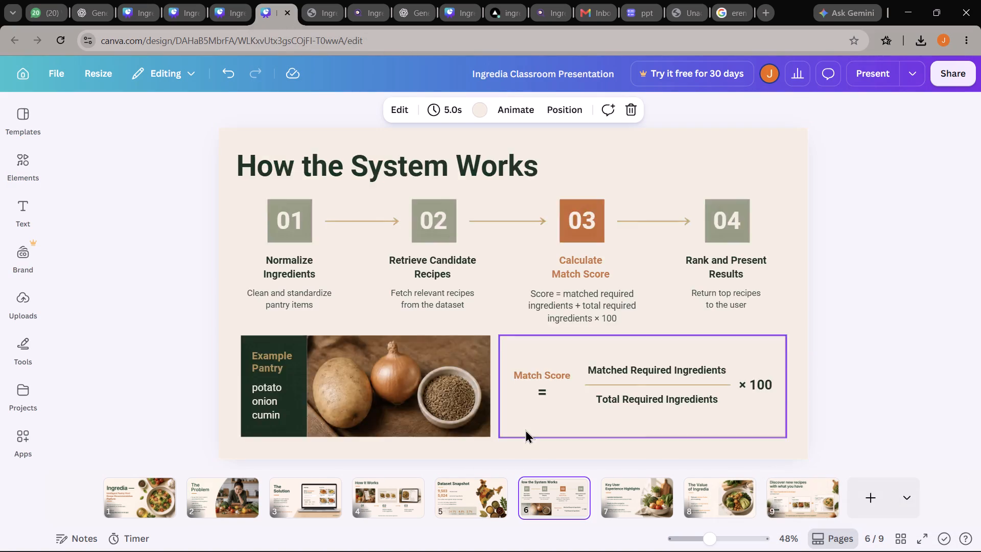
# Review and compare the How the System Works, Key User Experience Highlights and The Value of Ingredia slides, ending on The Value of Ingredia.
pyautogui.press('Right')
pyautogui.press('Right')
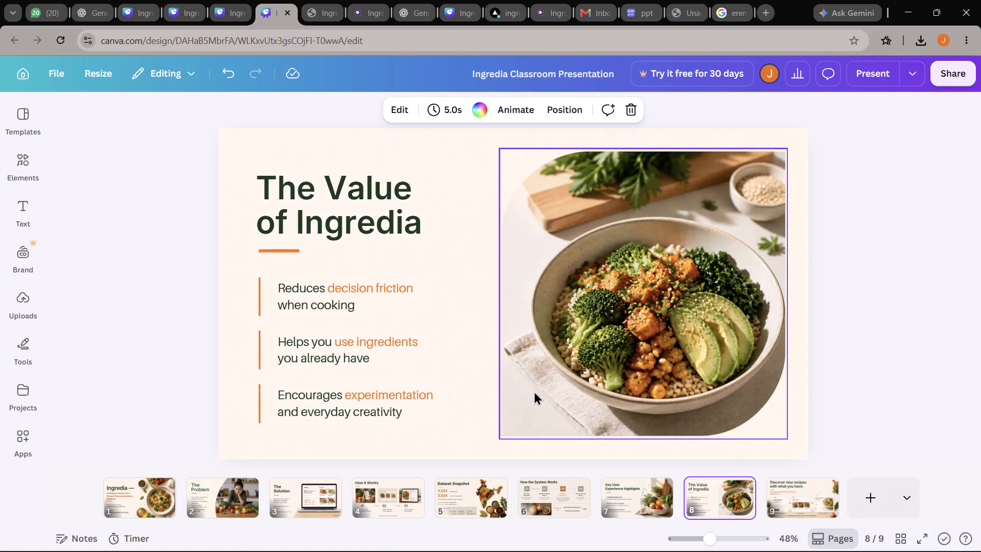
pyautogui.press('Left')
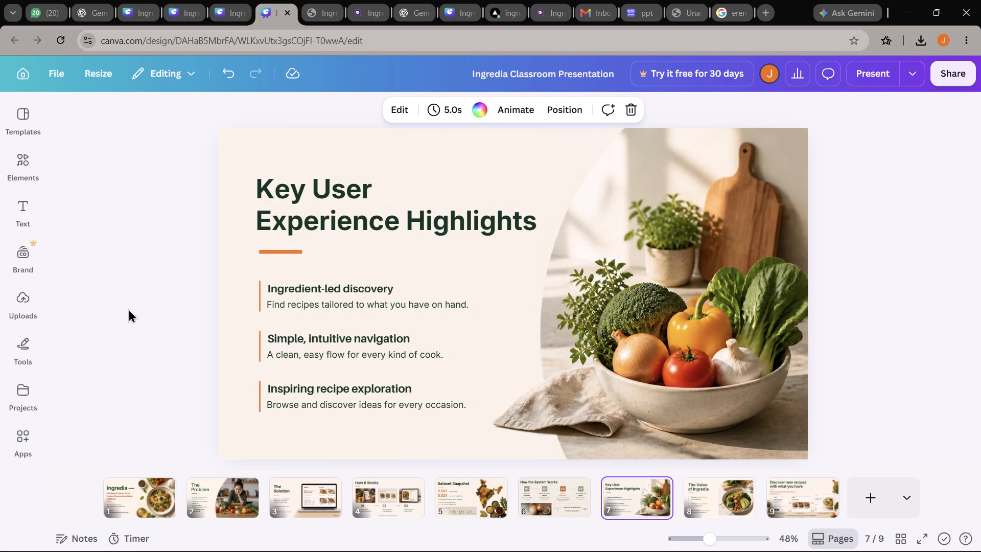
pyautogui.press('Right')
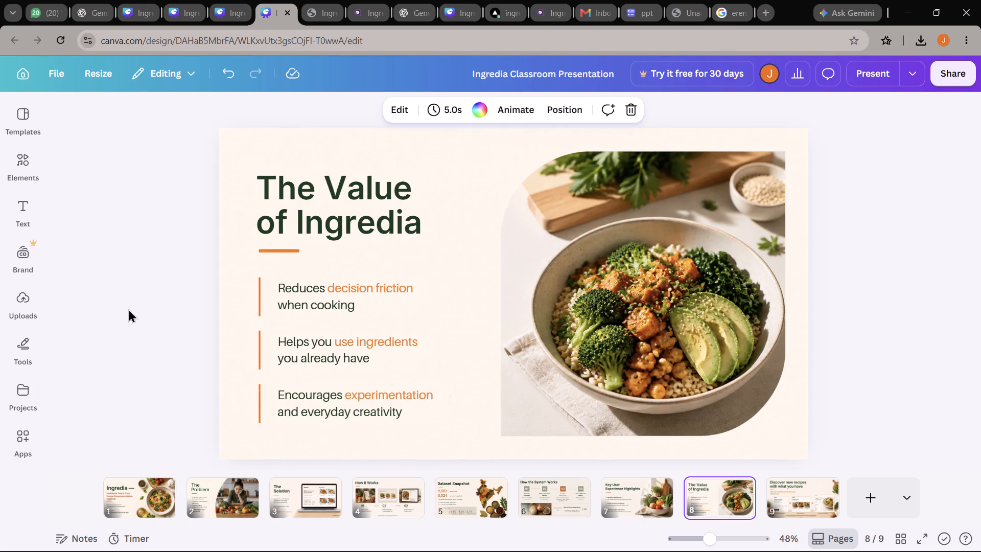
pyautogui.press('Left')
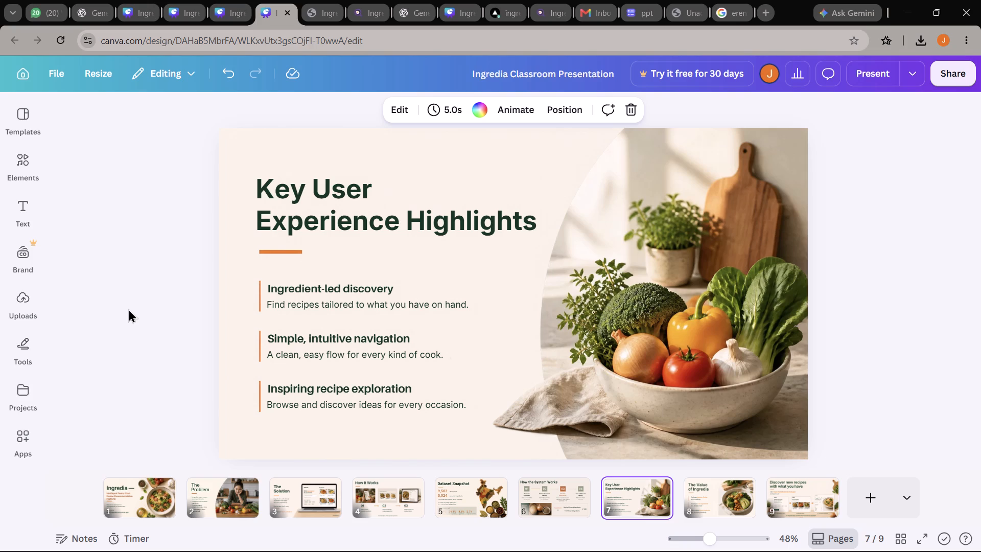
pyautogui.press('Left')
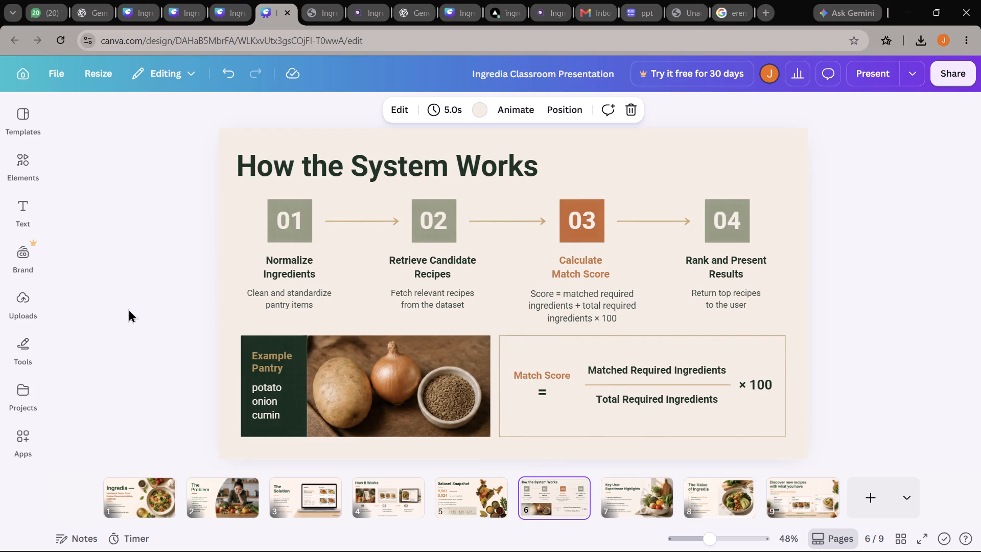
pyautogui.press('Right')
pyautogui.press('Right')
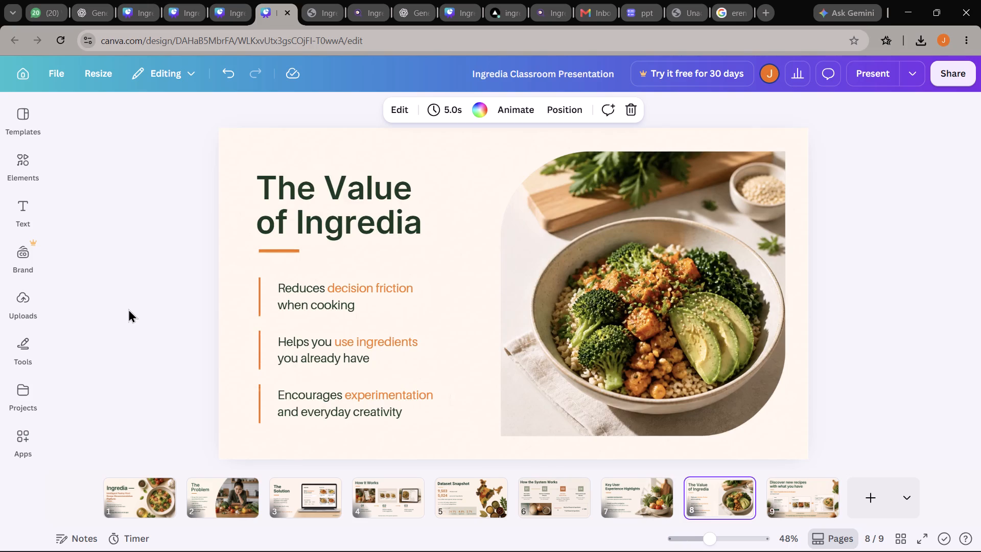
pyautogui.press('Left')
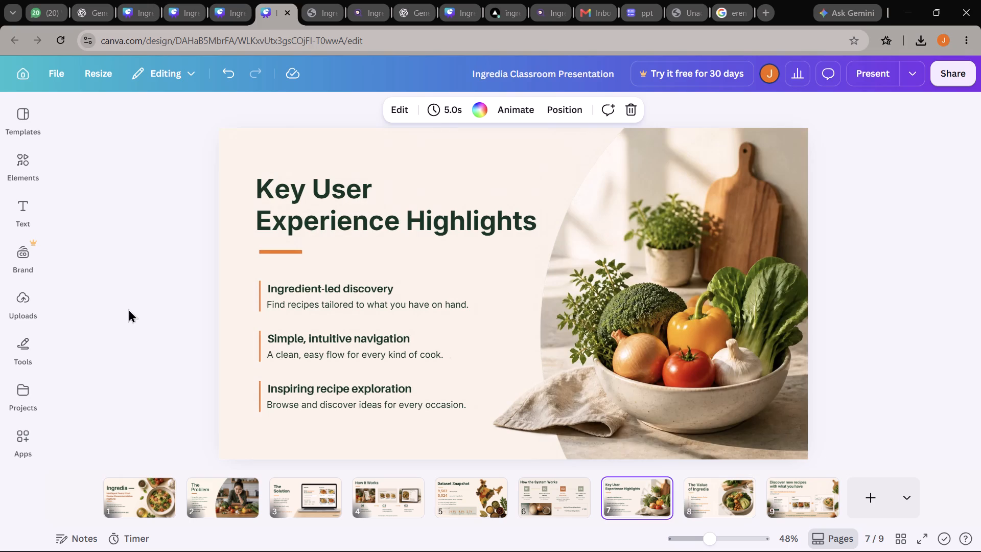
pyautogui.press('Right')
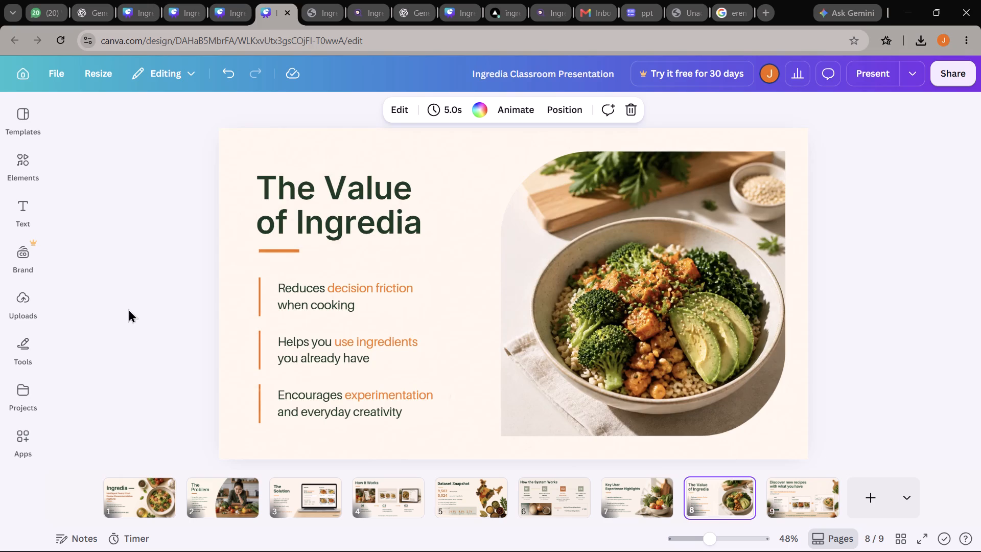